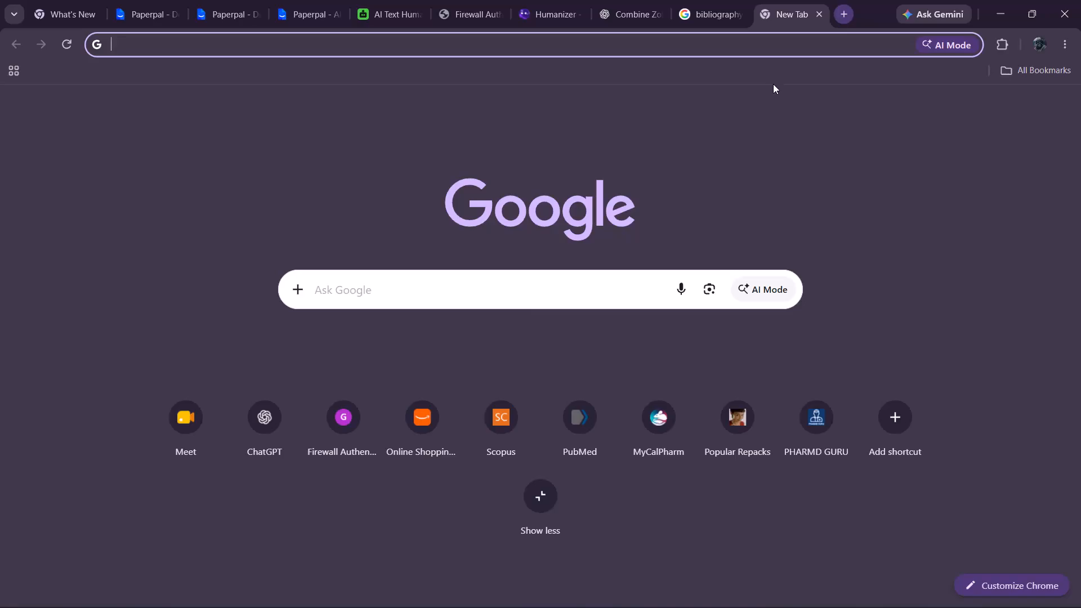
Glance at the "bibliography to rdf" search results and start a new Google search in the blank tab.
click(717, 14)
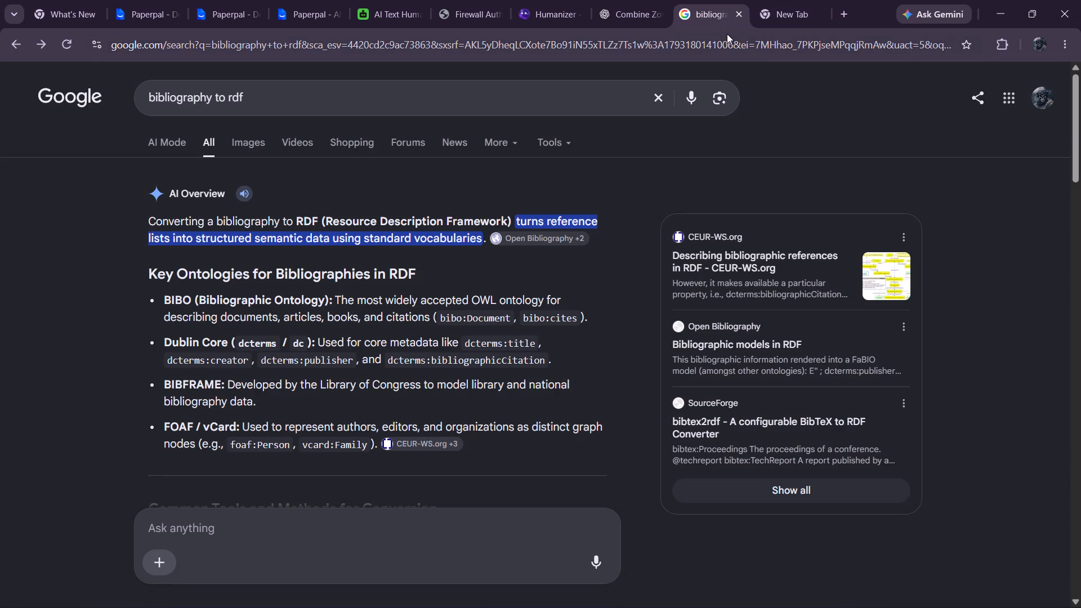
click(789, 16)
click(465, 278)
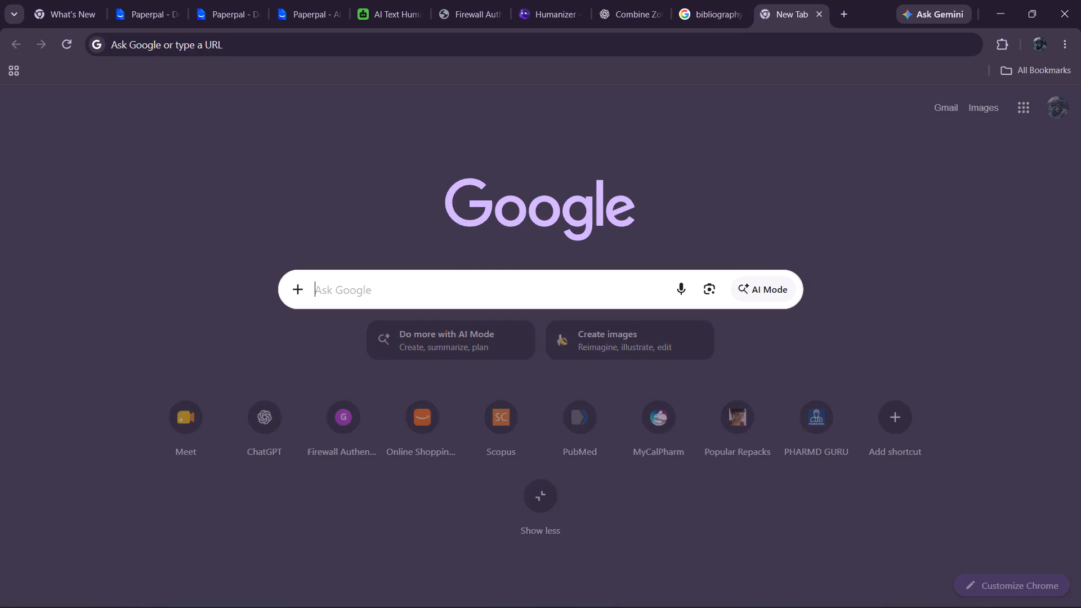
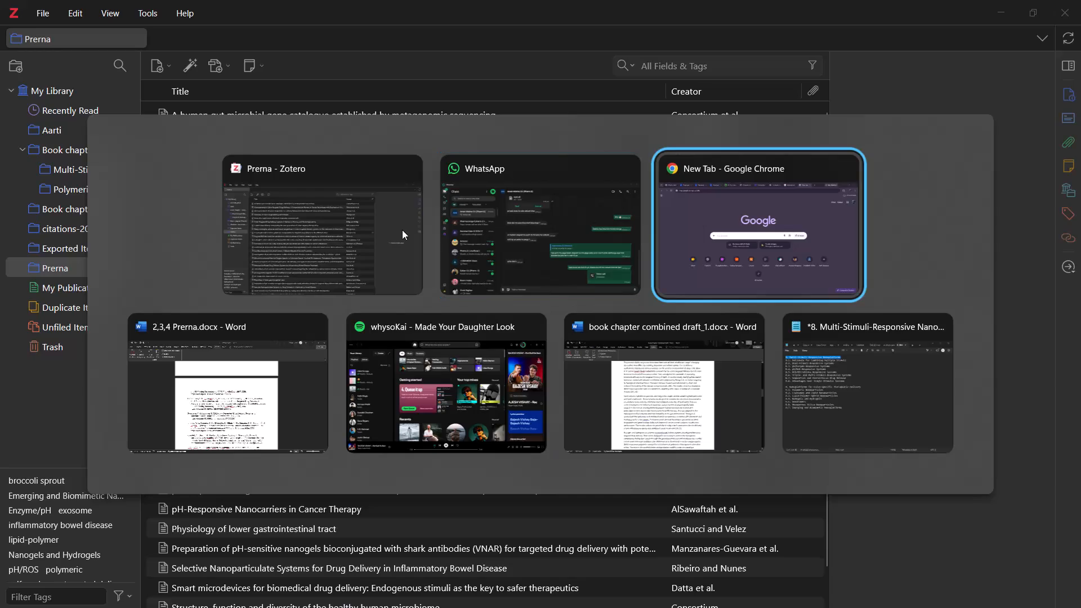
Switch to the Word document 2,3,4 Prerna.docx and look over the start of the reference list for section 2.
key(alt+Tab)
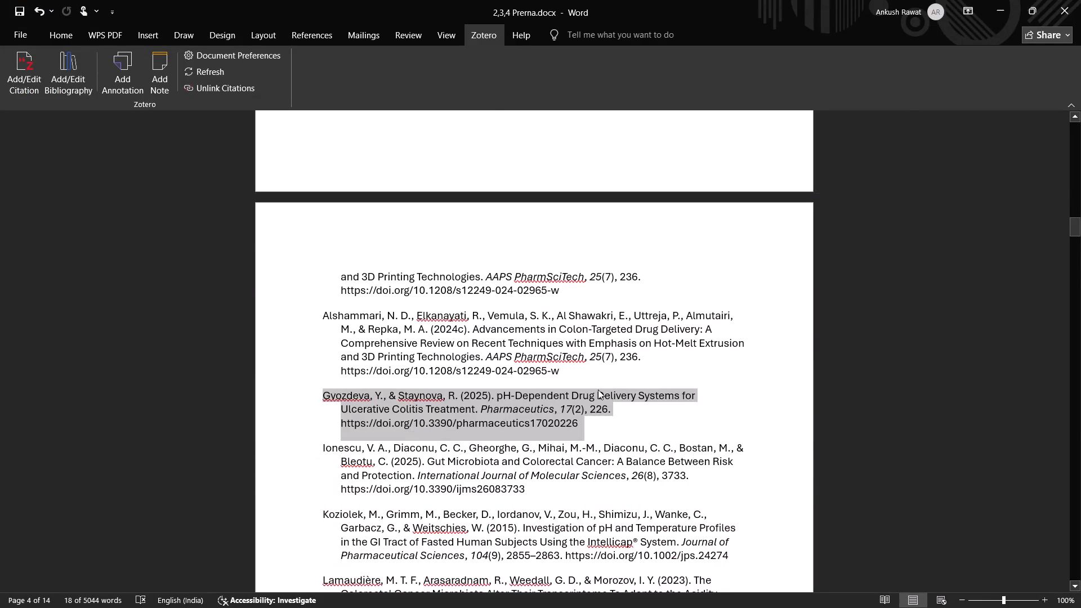
scroll(606, 390, up, 2)
scroll(606, 390, down, 1)
scroll(606, 390, up, 2)
scroll(607, 386, down, 1)
scroll(607, 386, up, 2)
middle_drag(706, 386, 708, 353)
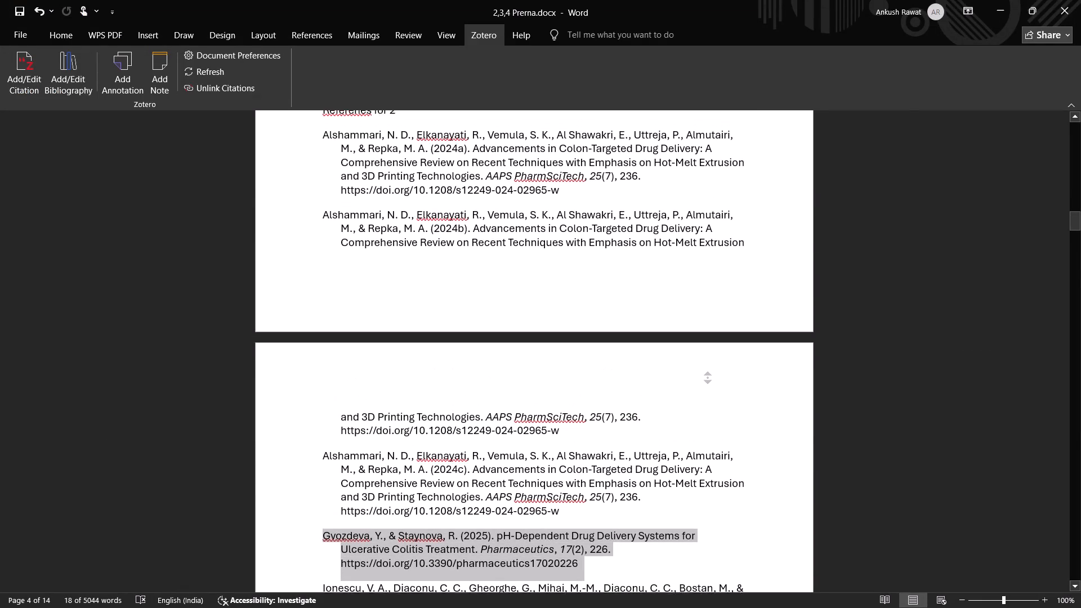
middle_drag(708, 353, 705, 319)
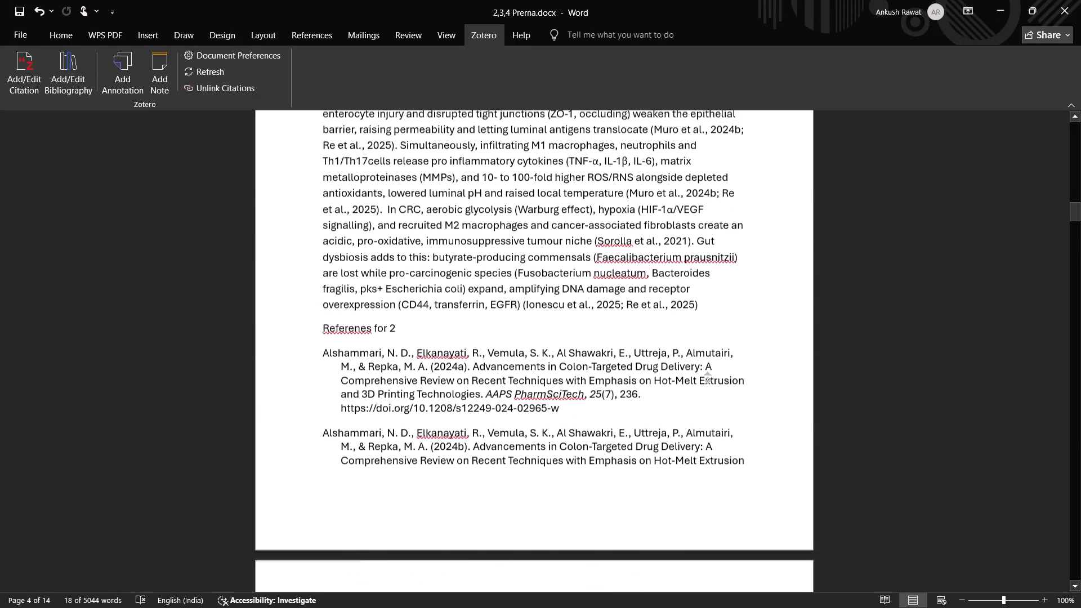
Examine the body text and its in-text citations from the end of section 2 back to the gastrointestinal pH paragraph on page 1.
middle_drag(705, 319, 703, 312)
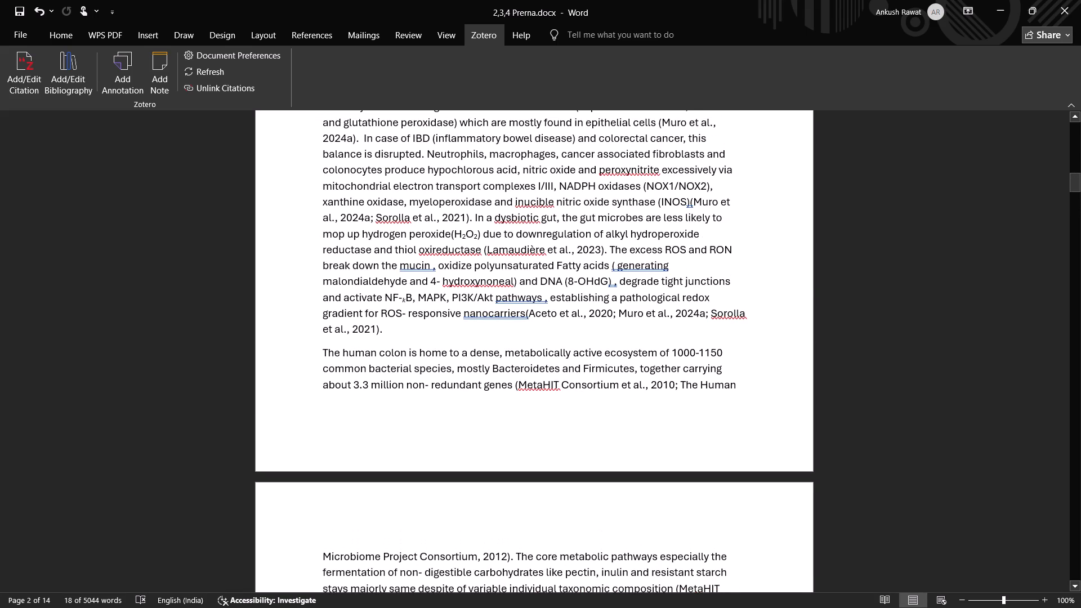
scroll(662, 379, down, 1)
scroll(662, 379, up, 2)
scroll(662, 379, down, 1)
scroll(662, 379, up, 10)
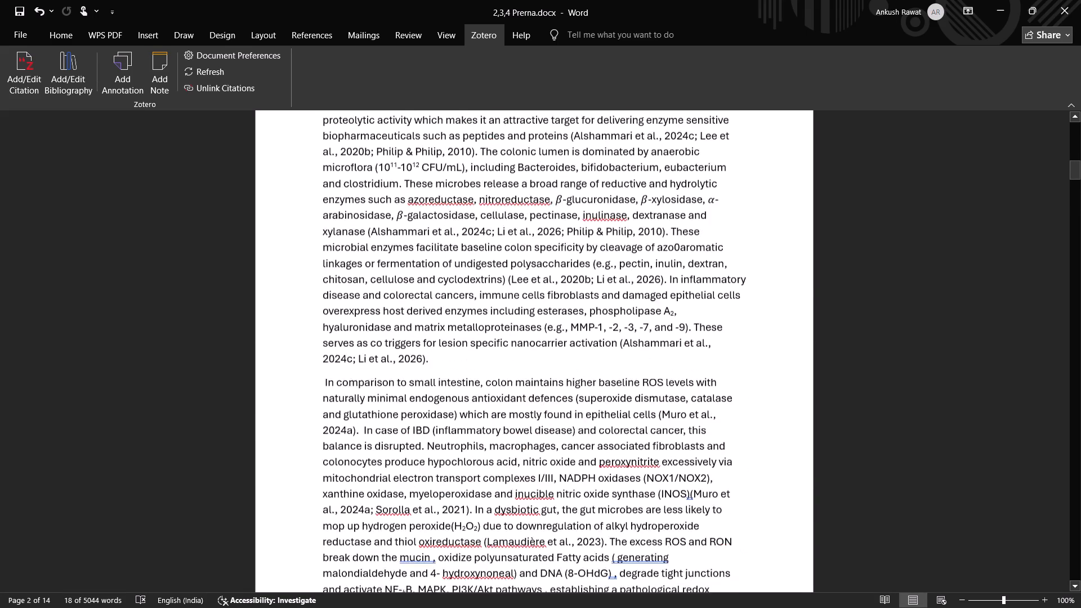
scroll(661, 375, up, 5)
scroll(683, 382, down, 1)
scroll(683, 382, up, 2)
scroll(683, 382, down, 1)
scroll(683, 382, up, 7)
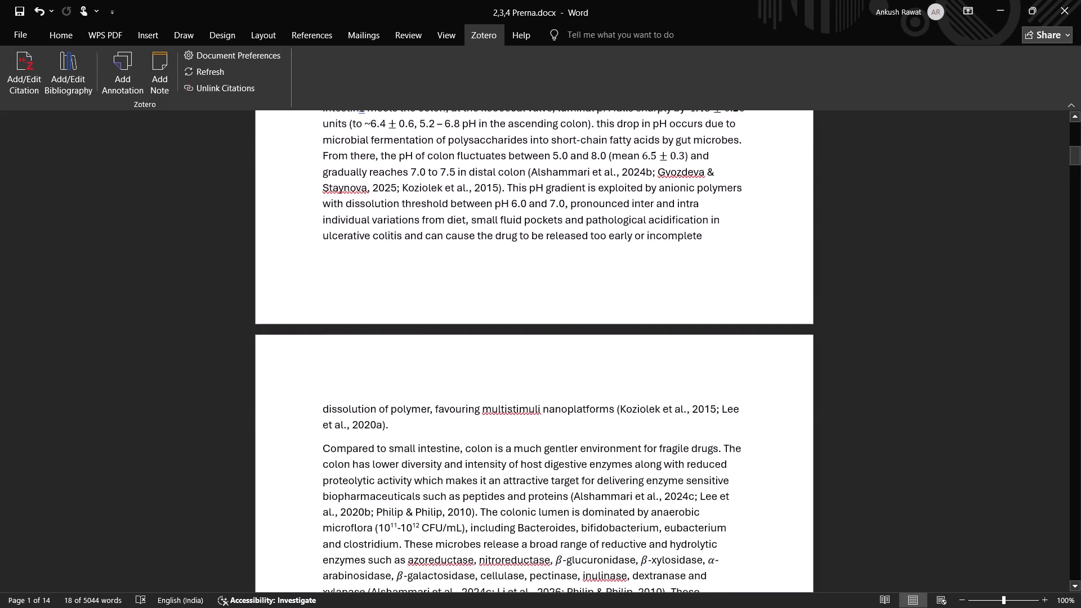
scroll(683, 382, up, 1)
scroll(683, 382, down, 1)
scroll(686, 386, up, 5)
scroll(685, 384, down, 1)
scroll(685, 384, up, 1)
scroll(685, 384, down, 1)
scroll(685, 384, up, 1)
scroll(685, 384, down, 1)
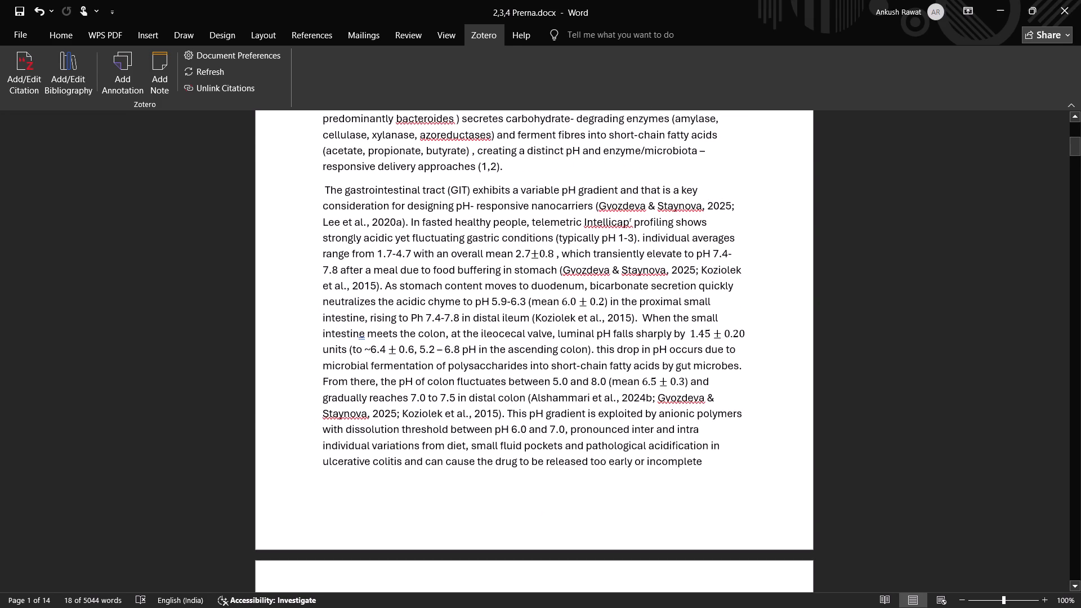
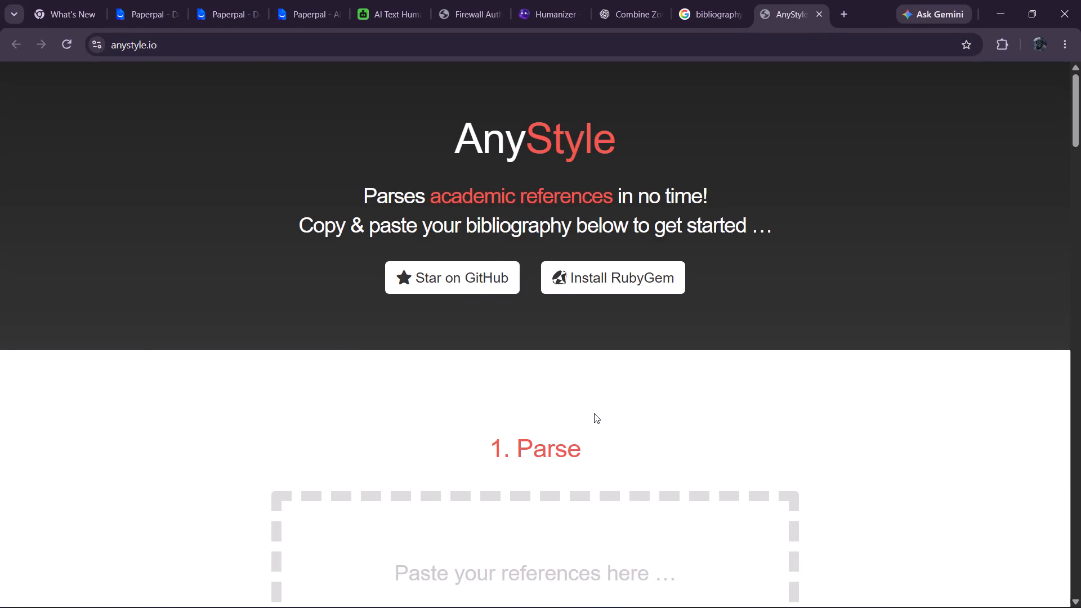
Paste the copied bibliography from the Word document into the AnyStyle reference box and parse it.
scroll(580, 424, down, 2)
scroll(580, 424, up, 1)
scroll(580, 424, down, 1)
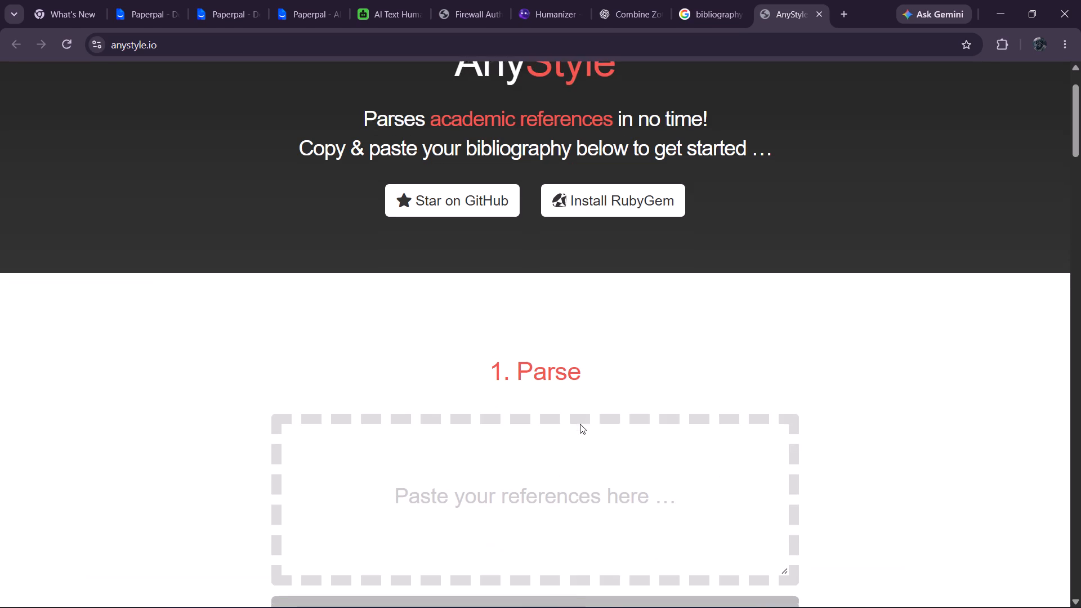
scroll(580, 424, down, 1)
click(540, 339)
scroll(544, 370, down, 4)
scroll(545, 370, up, 1)
scroll(545, 370, down, 1)
key(ctrl+v)
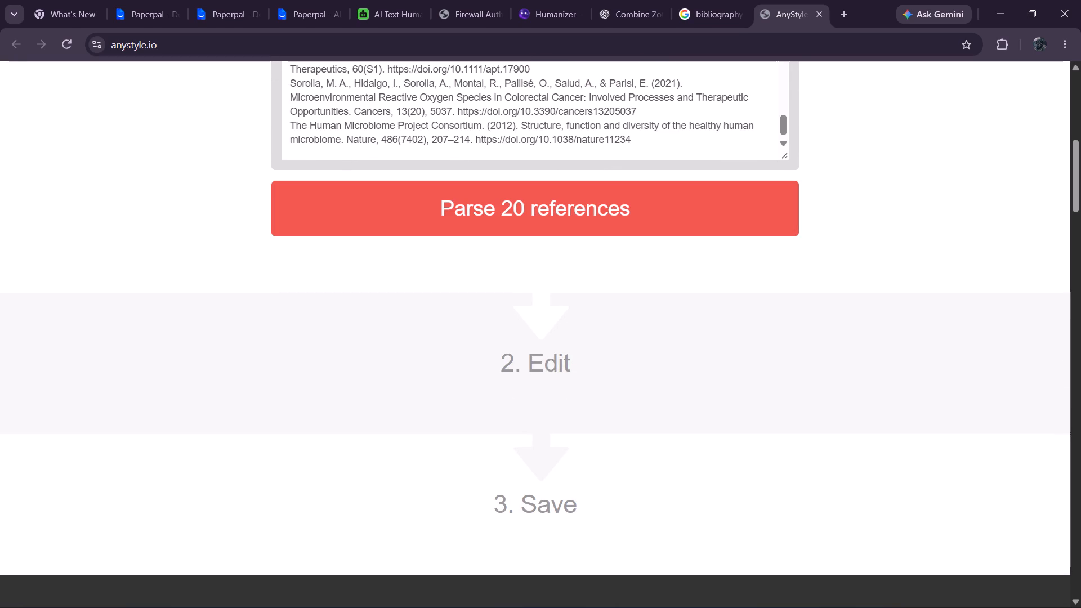
click(546, 212)
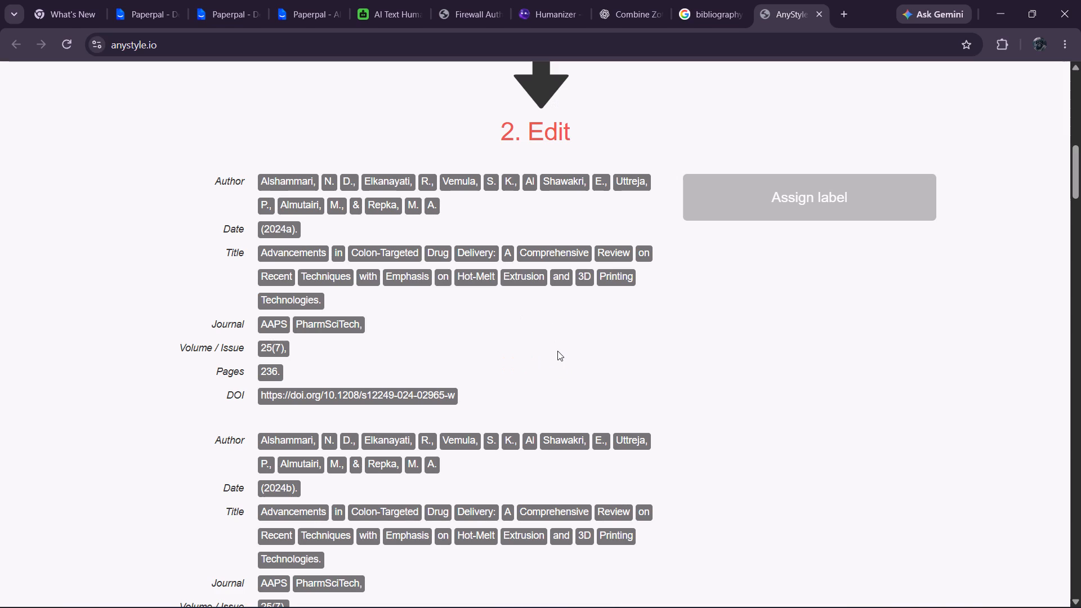
Examine the first page of parsed references, checking how authors, dates, titles, journals and DOIs are labelled, down to the save formats.
scroll(645, 338, down, 1)
scroll(645, 338, up, 1)
scroll(645, 339, down, 3)
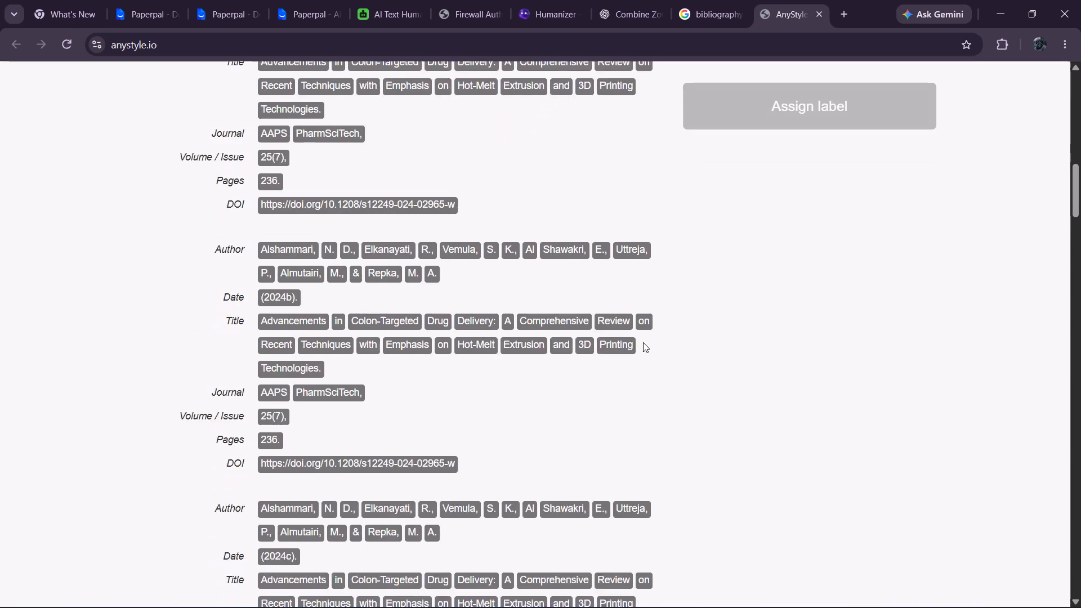
scroll(643, 348, down, 2)
scroll(643, 350, up, 1)
scroll(643, 350, down, 4)
scroll(643, 352, up, 1)
scroll(643, 352, down, 2)
scroll(643, 352, up, 1)
scroll(643, 352, down, 2)
scroll(643, 352, up, 1)
scroll(643, 352, down, 1)
scroll(643, 352, up, 1)
middle_drag(687, 306, 687, 307)
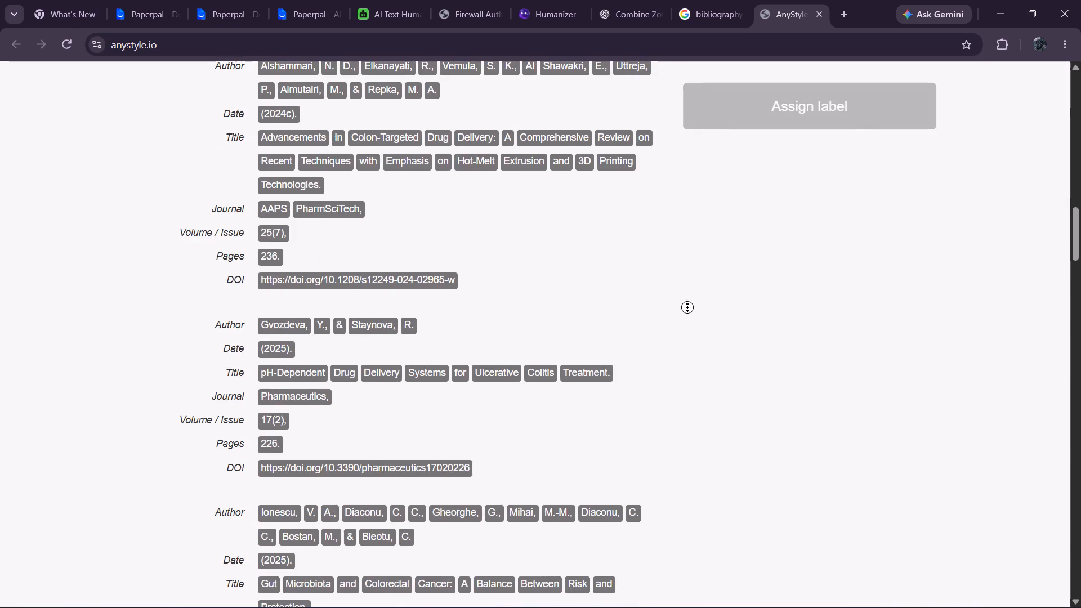
middle_drag(687, 307, 696, 398)
scroll(669, 373, up, 1)
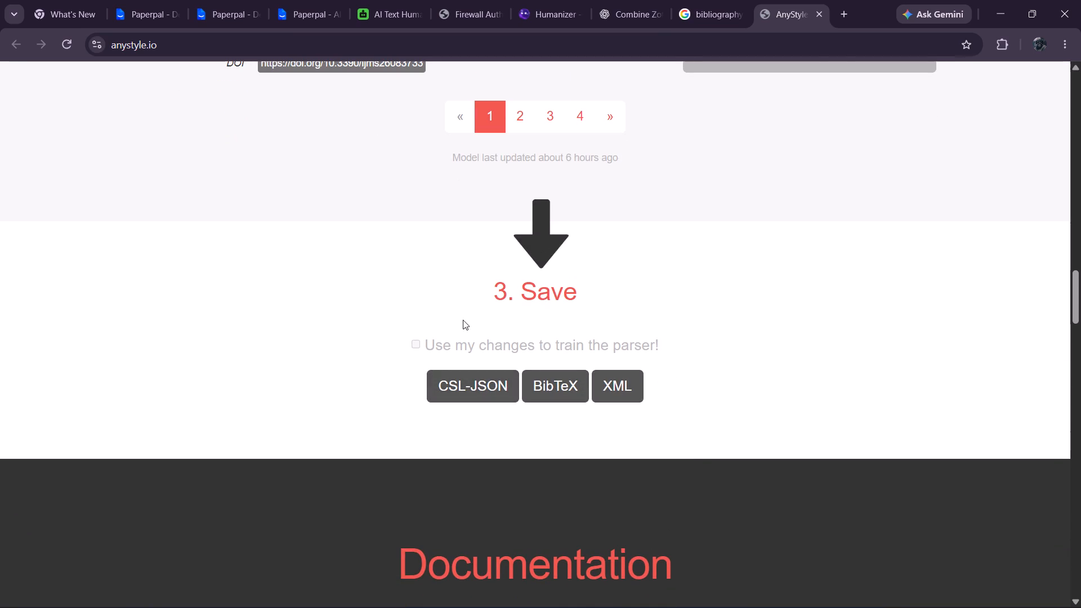
scroll(467, 320, up, 1)
scroll(470, 324, down, 1)
scroll(470, 325, up, 2)
scroll(473, 330, down, 3)
scroll(473, 330, up, 9)
scroll(478, 331, down, 2)
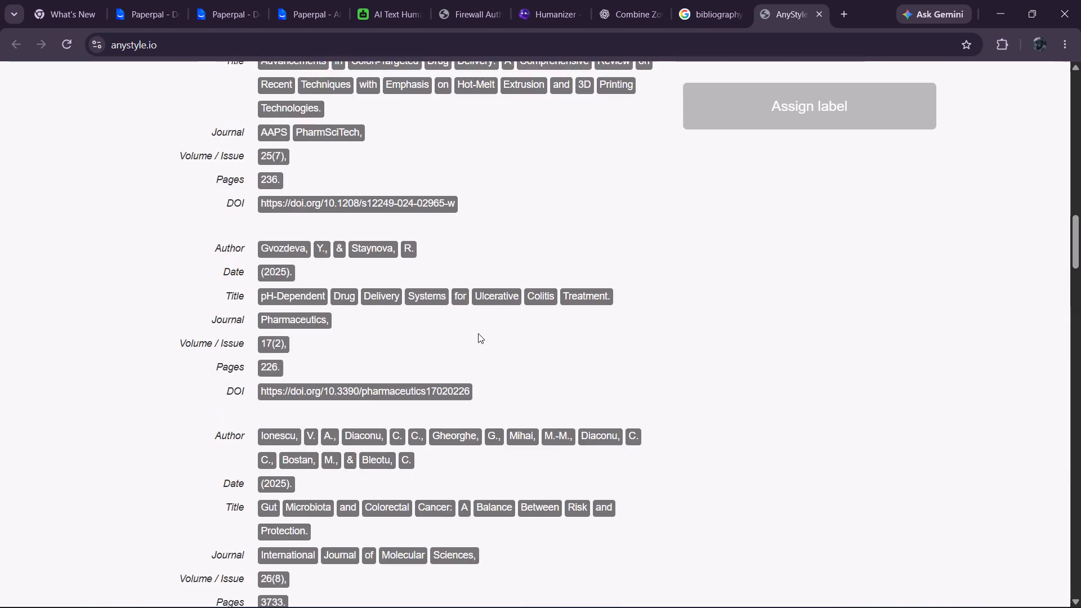
scroll(478, 333, down, 5)
Check the parsed references on pages 2 and 4 of the AnyStyle results.
click(600, 192)
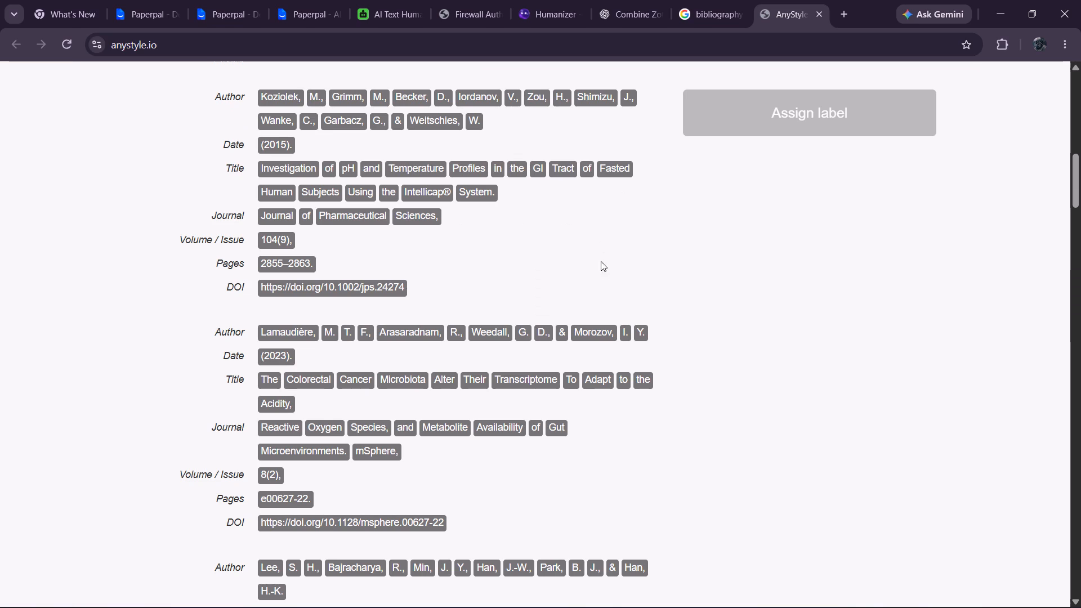
scroll(627, 297, down, 5)
scroll(628, 298, up, 1)
scroll(628, 298, down, 2)
scroll(641, 311, up, 3)
scroll(644, 315, down, 2)
scroll(645, 321, up, 1)
scroll(646, 326, down, 1)
middle_drag(698, 256, 704, 305)
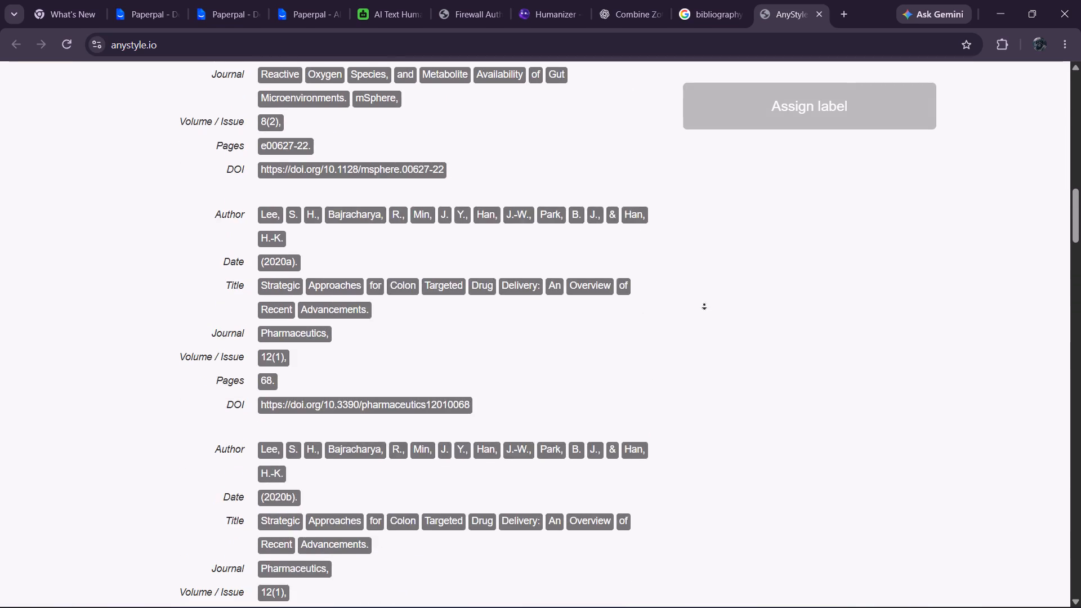
middle_drag(704, 305, 697, 446)
middle_drag(660, 388, 650, 290)
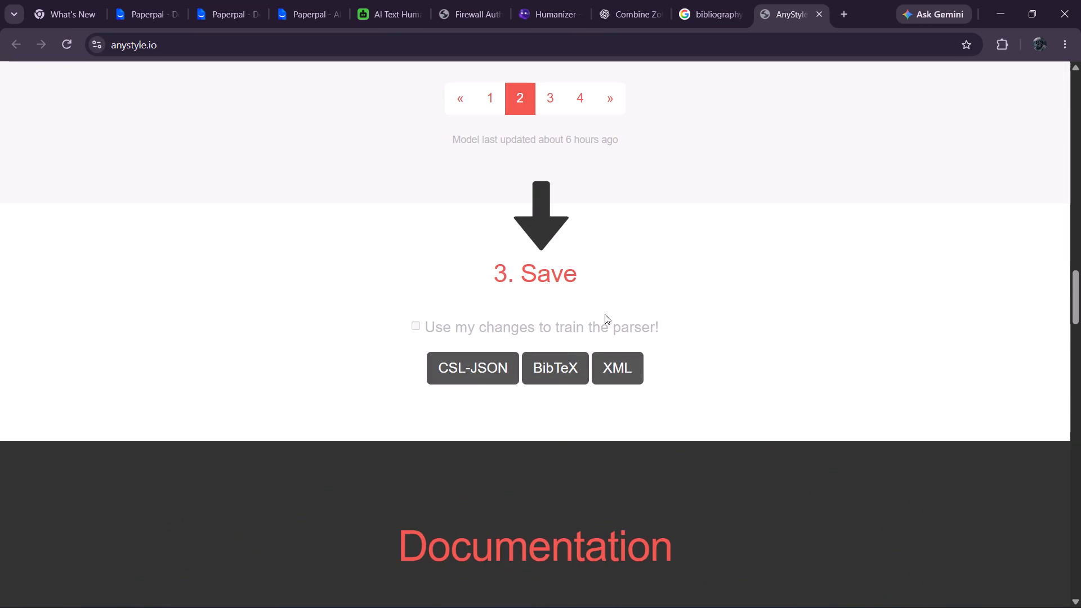
click(583, 97)
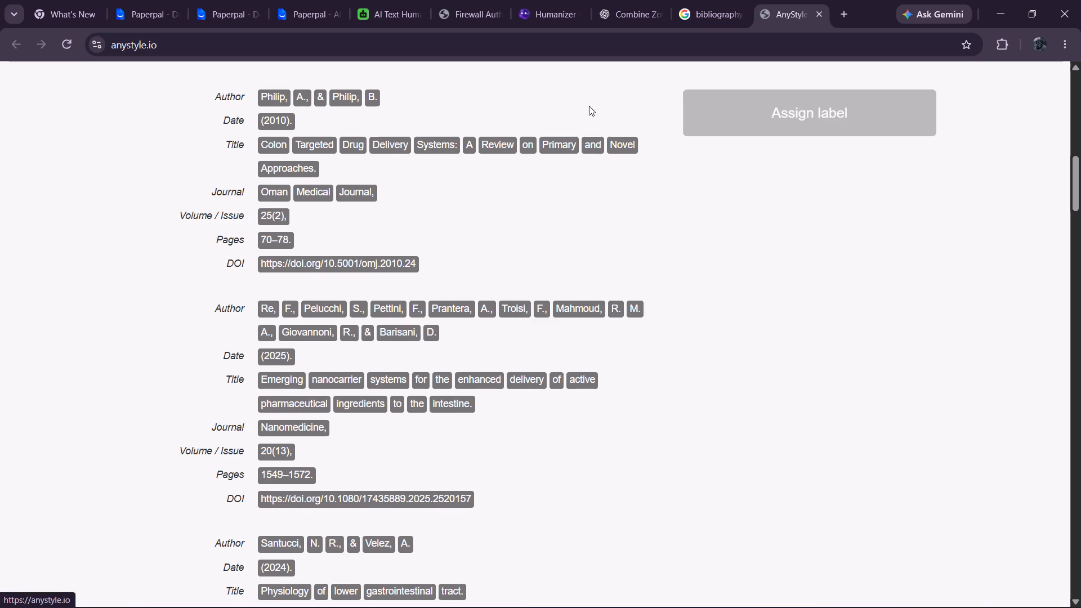
middle_drag(677, 272, 682, 413)
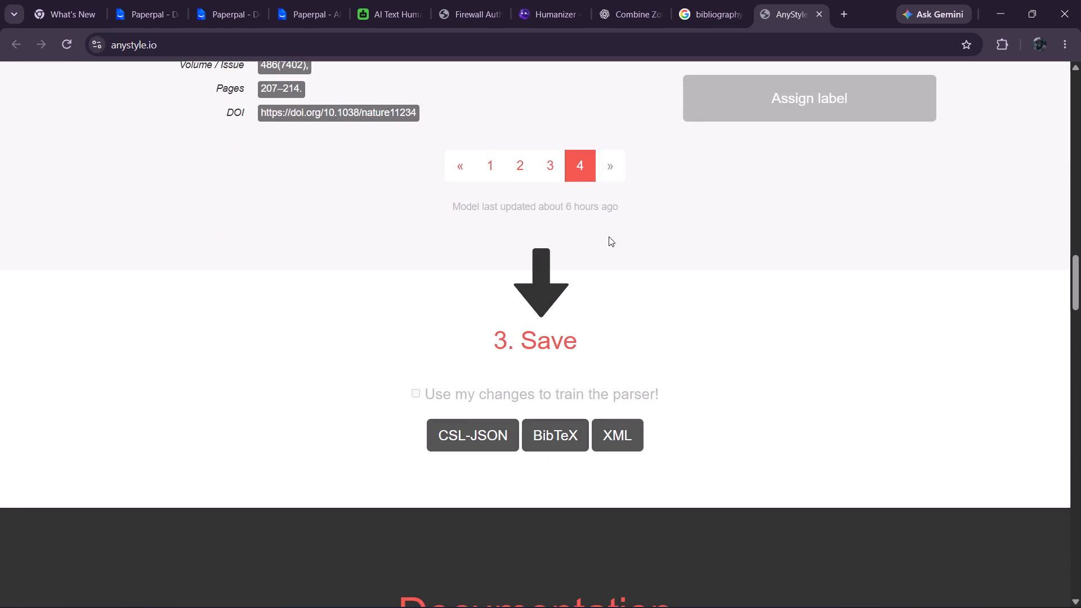
click(602, 172)
Save the parsed references from AnyStyle as a BibTeX file.
click(537, 440)
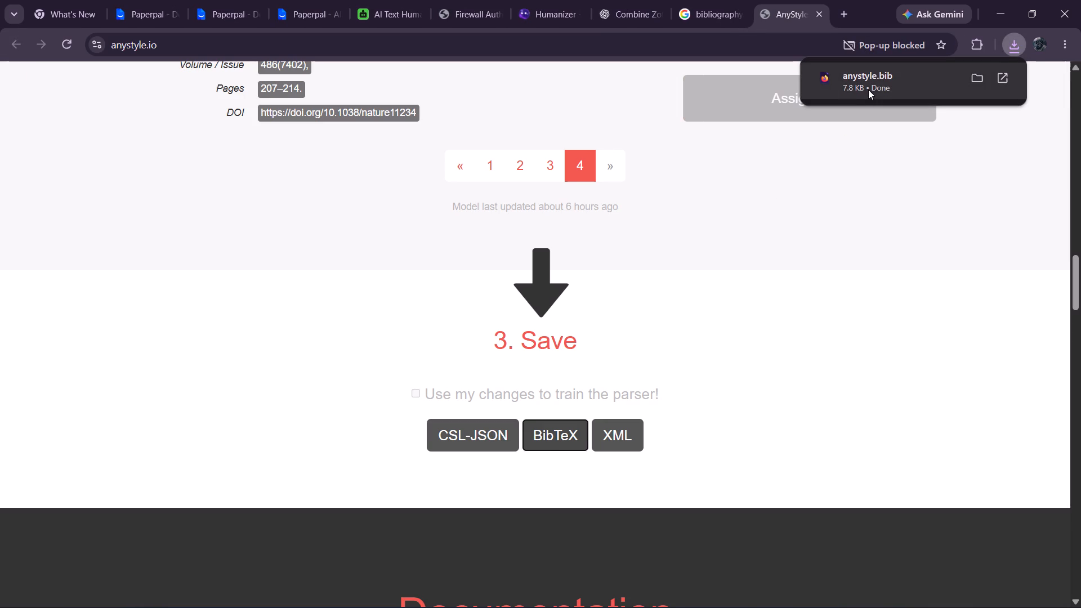
Switch to Zotero and start an import into the library from a reference file.
key(alt+Tab)
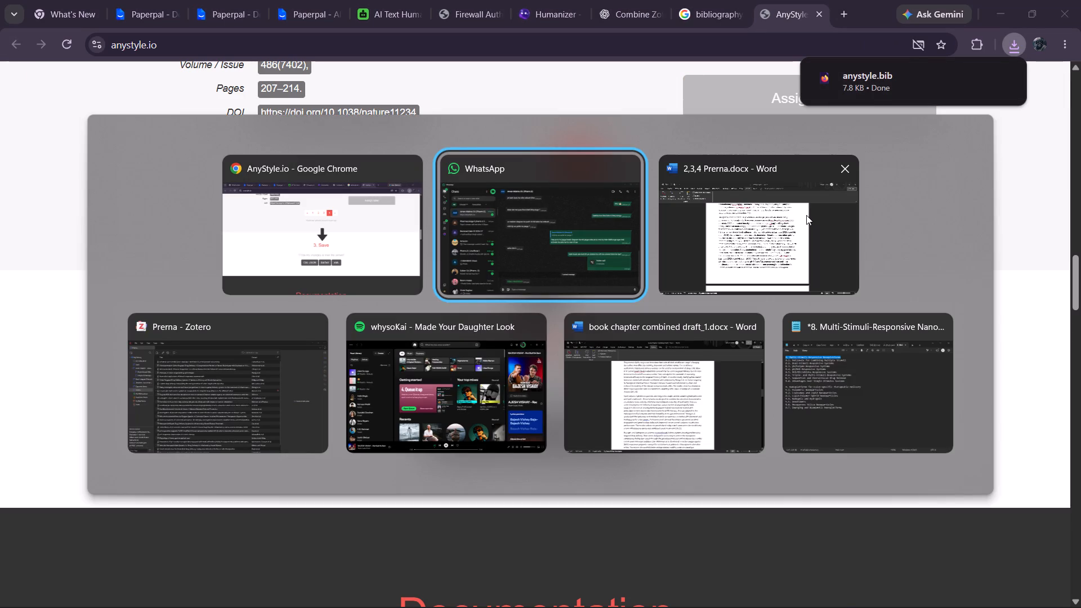
key(alt+Tab)
key(alt+Tab)
key(alt+Tab)
key(alt+Tab)
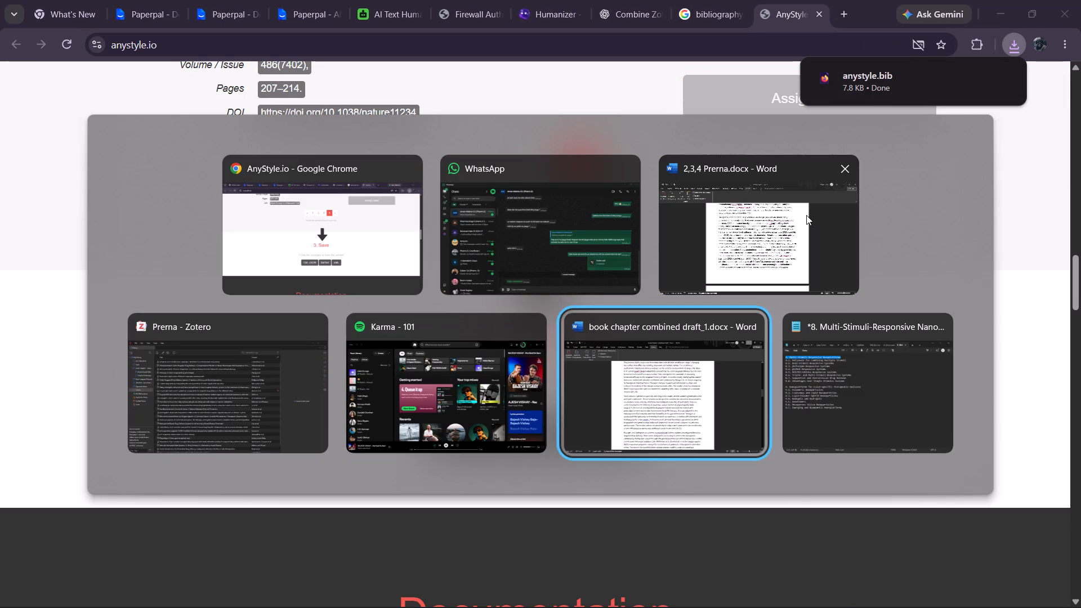
key(alt+Tab)
key(alt+Tab)
key(alt+Tab)
key(alt+Tab)
key(alt+Tab)
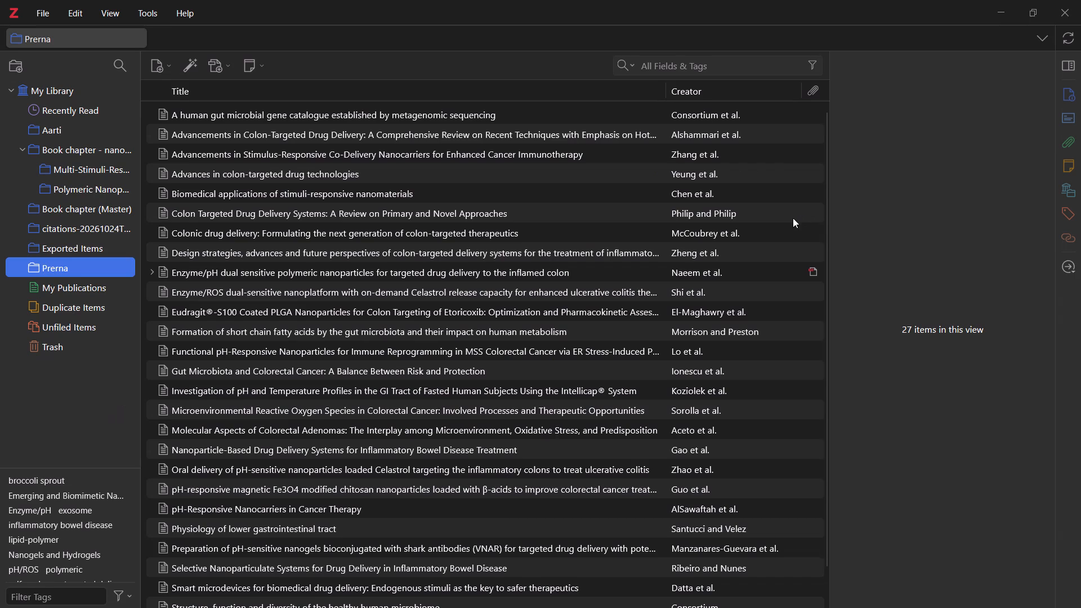
click(15, 64)
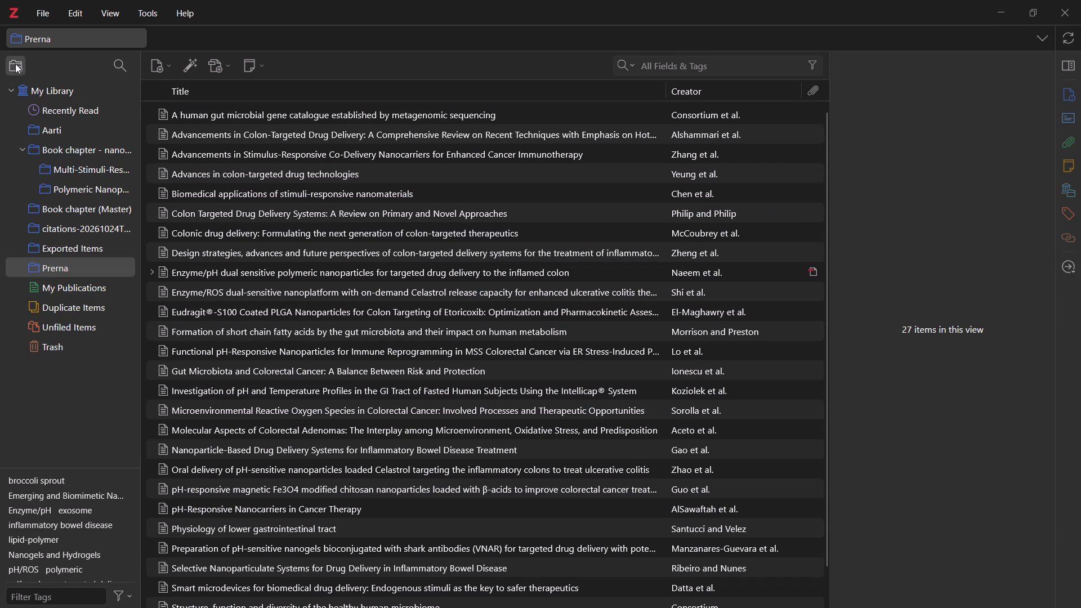
click(655, 265)
click(41, 4)
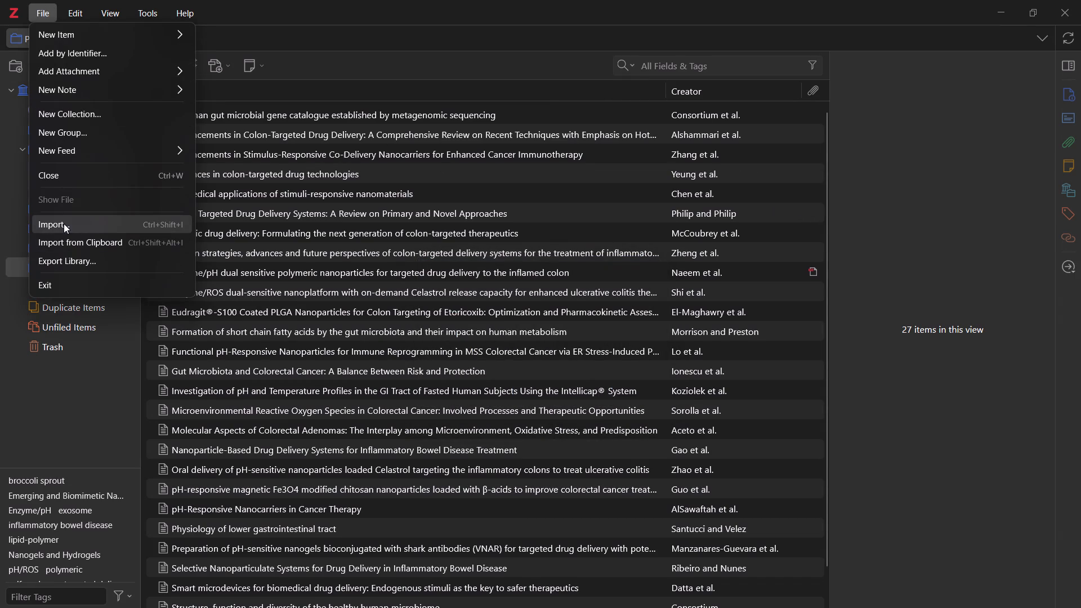
click(117, 229)
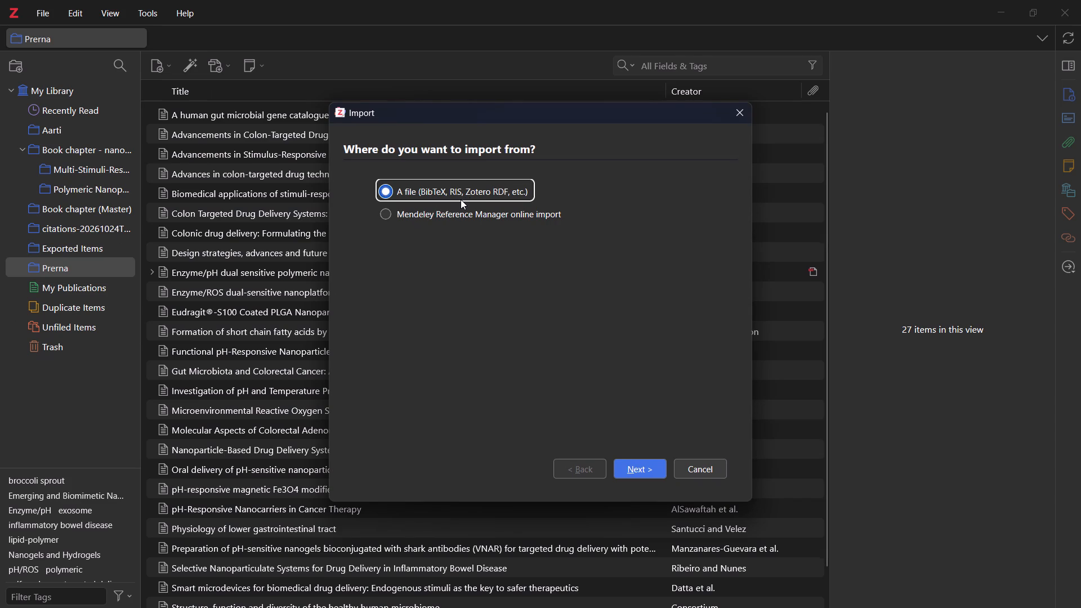
In Zotero, import anystyle.bib from Downloads into a new collection, copying files to the Zotero storage folder.
click(624, 470)
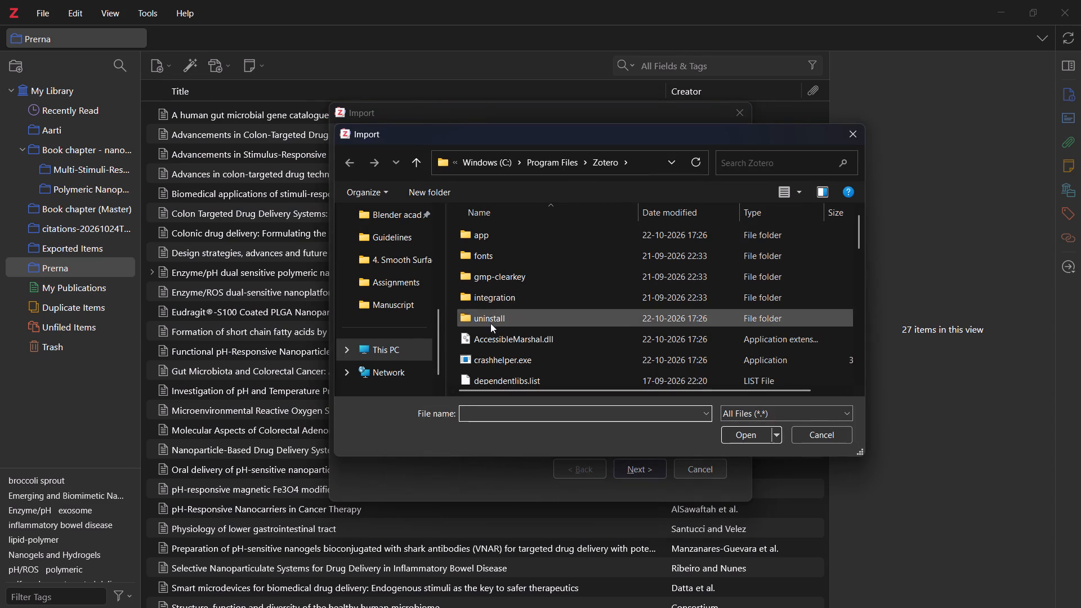
scroll(397, 328, up, 6)
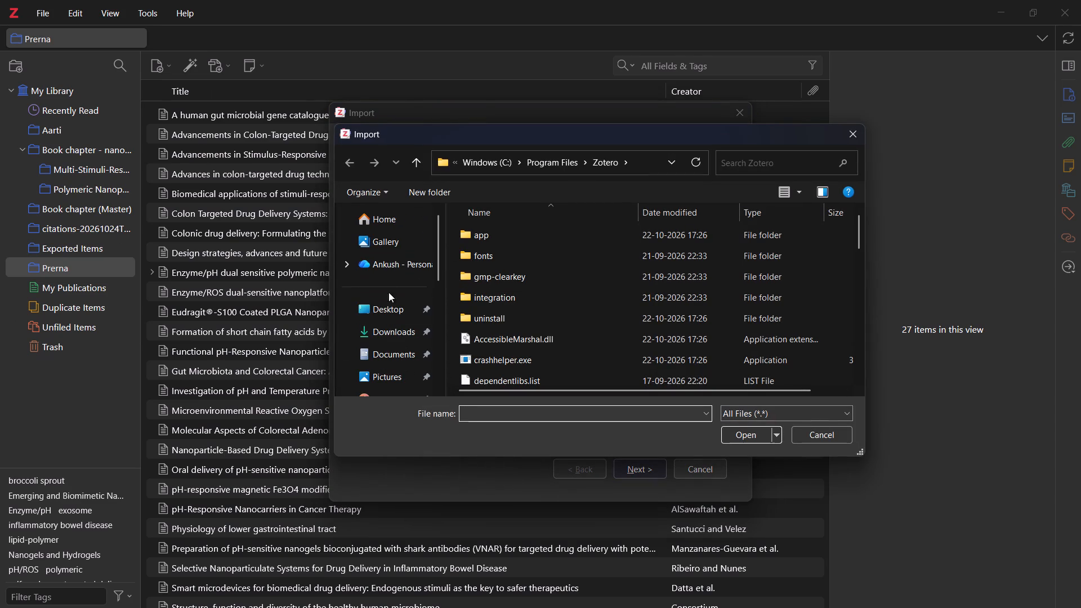
click(370, 332)
click(532, 249)
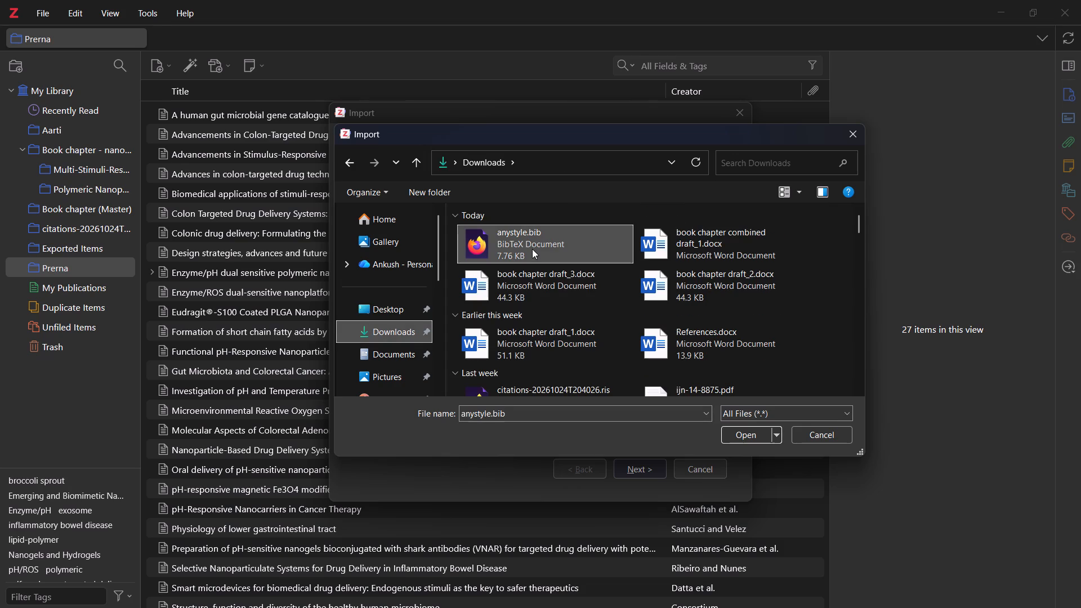
click(743, 436)
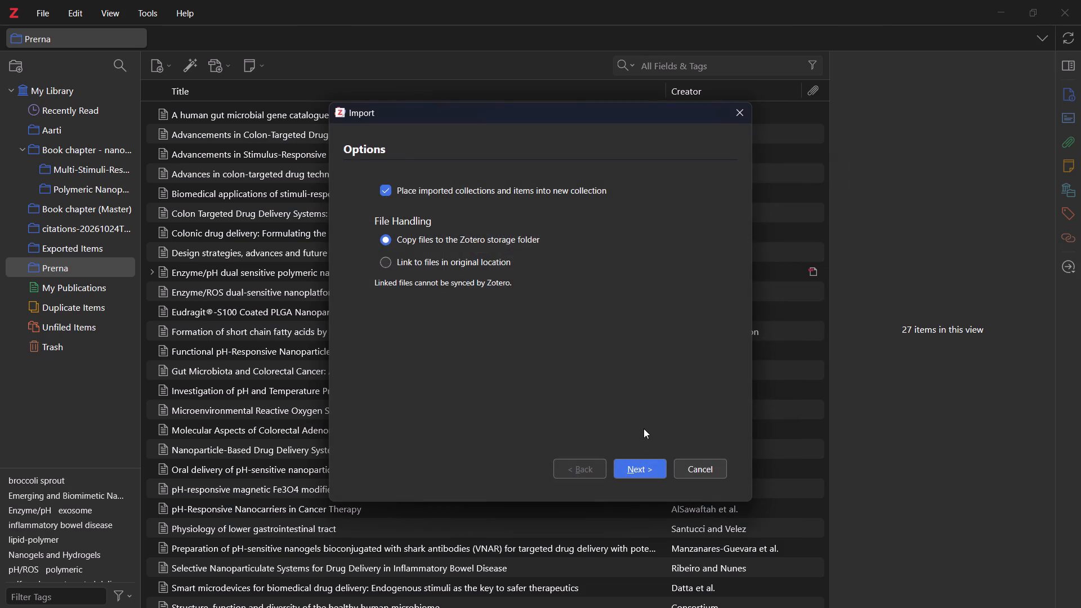
click(633, 468)
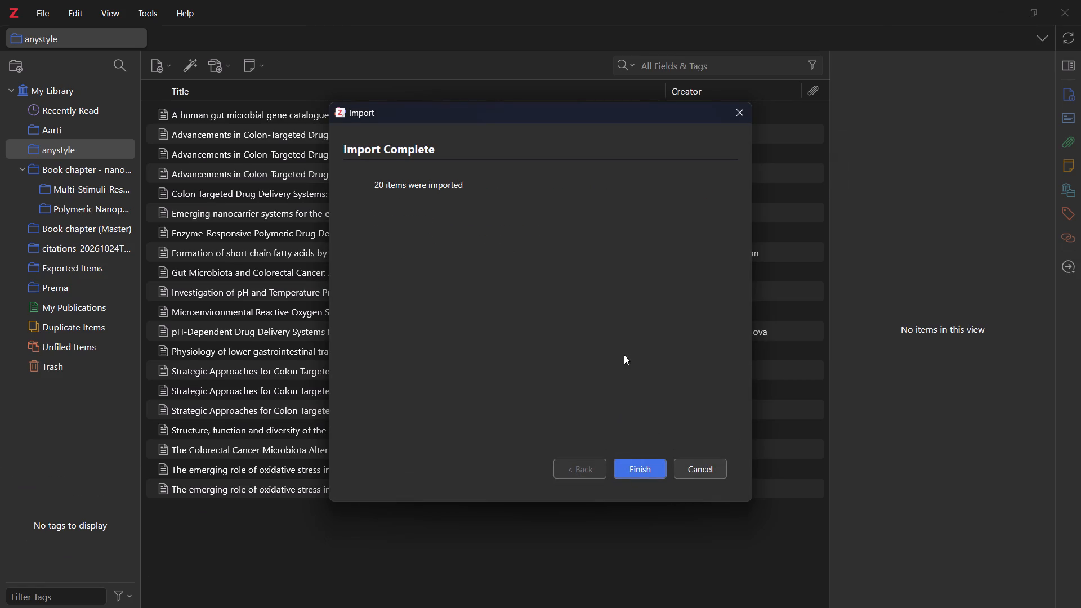
click(733, 112)
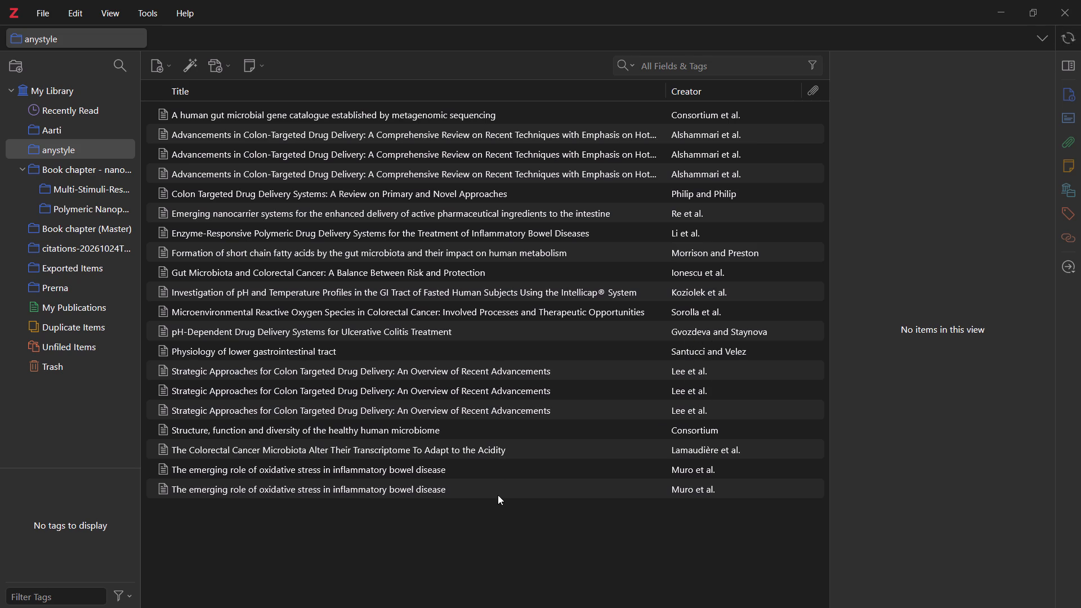
Review the library's duplicate items, select them all and merge them into a single master item.
click(62, 328)
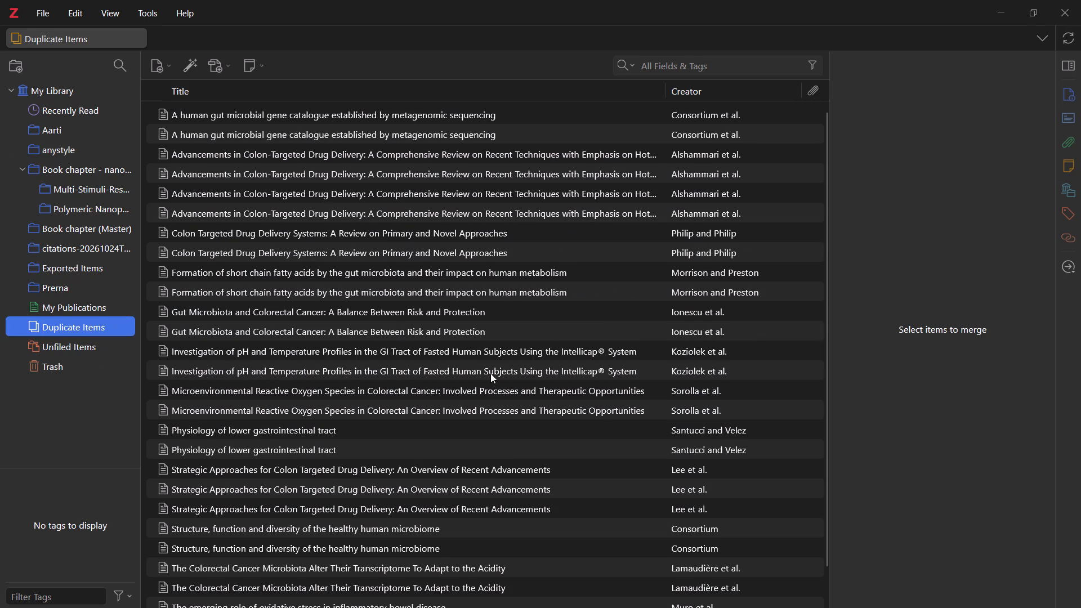
scroll(492, 368, down, 13)
scroll(494, 369, up, 1)
scroll(494, 369, down, 1)
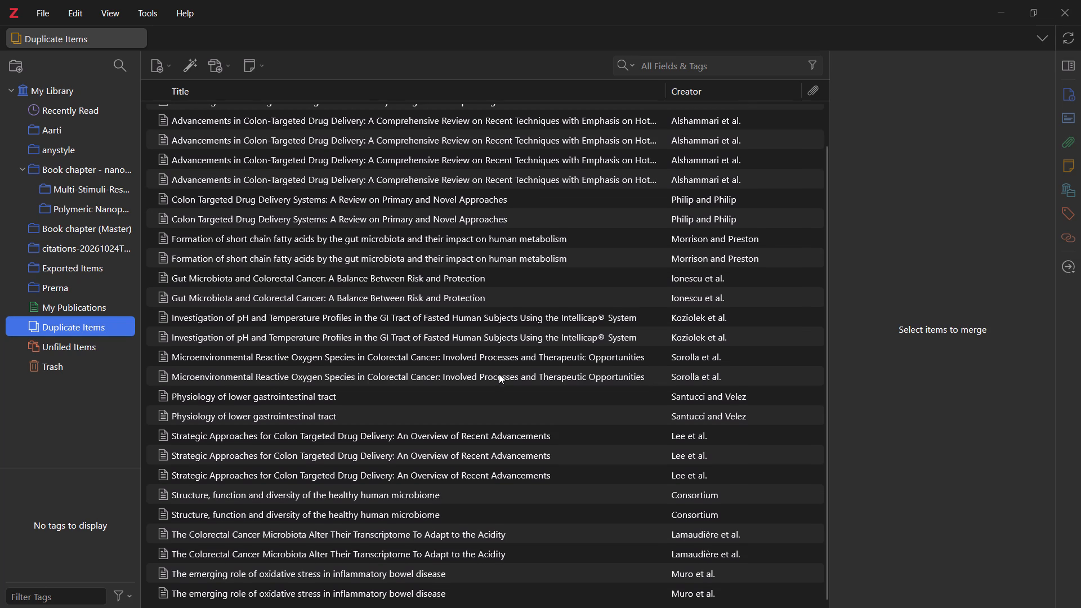
scroll(499, 374, up, 1)
scroll(499, 374, down, 5)
scroll(666, 367, up, 4)
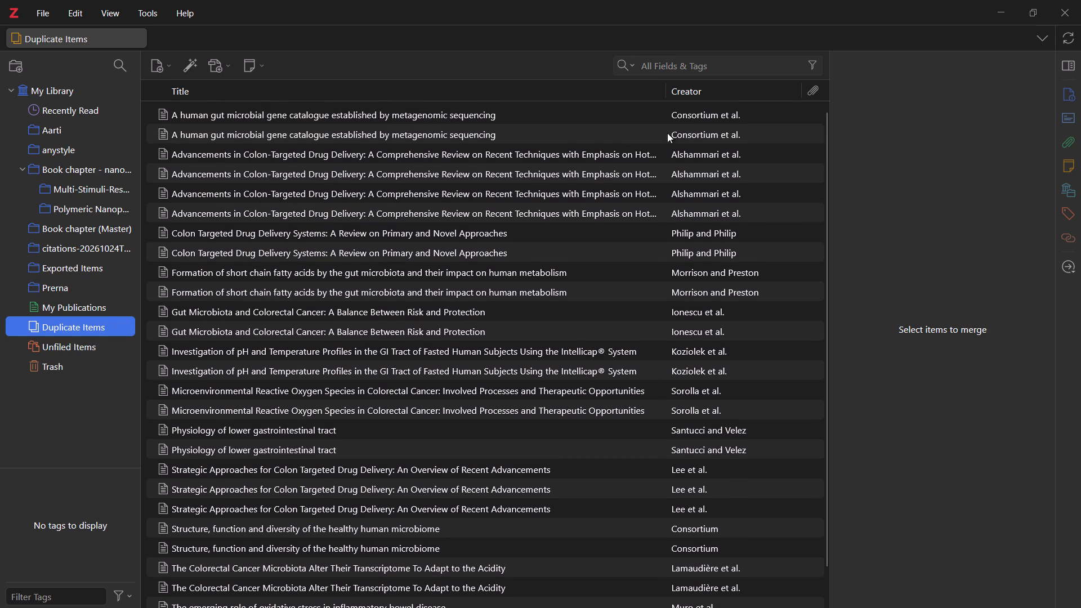
click(640, 115)
key(ctrl+a)
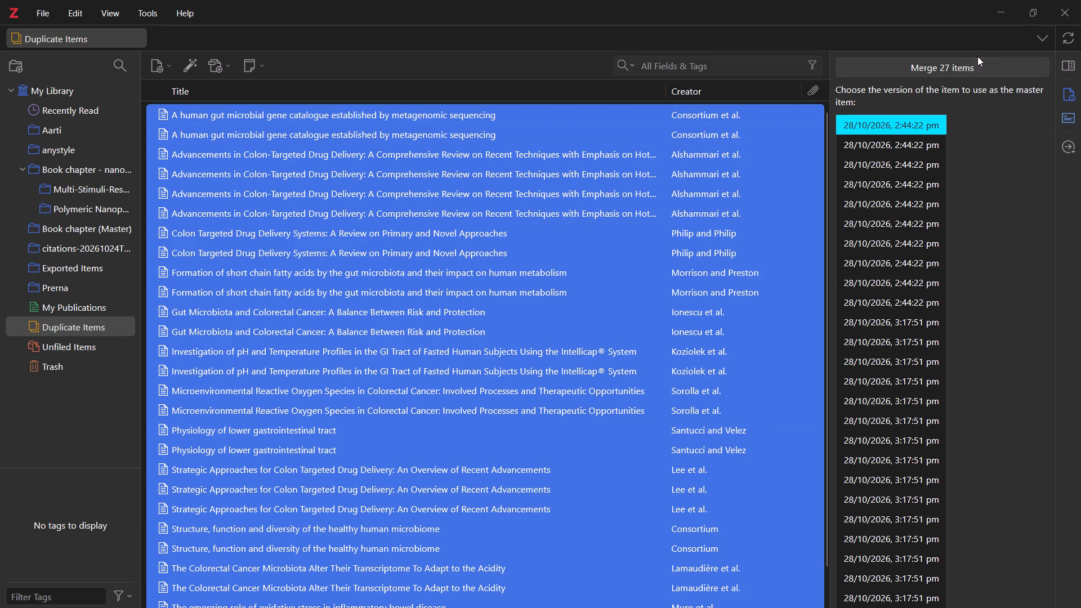
click(977, 68)
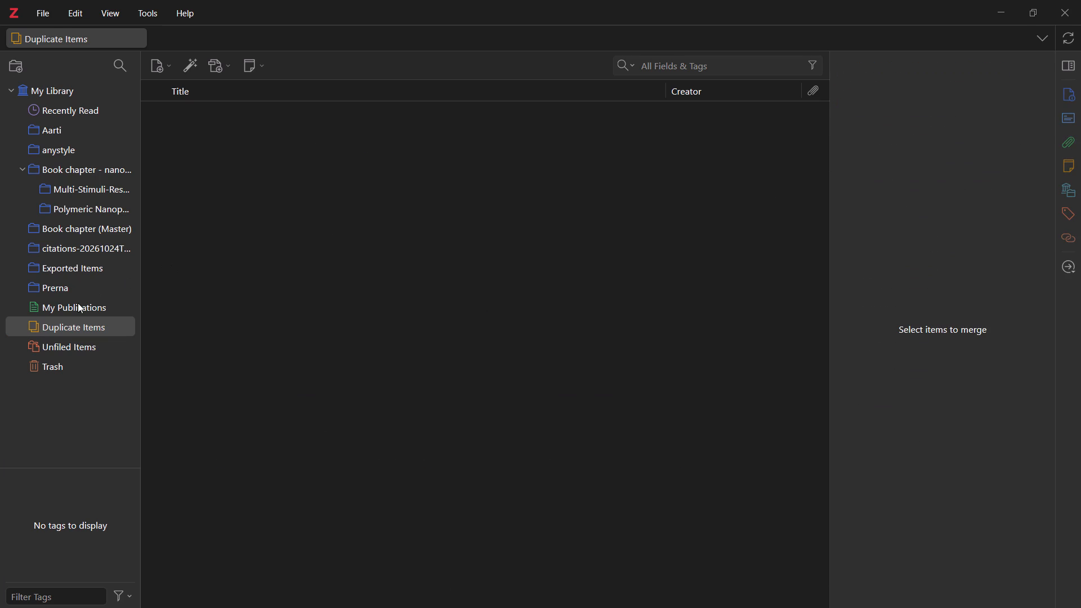
Check the contents of the library's other collections, including Exported Items, Book chapter (Master), Polymeric Nanoparticles and Prerna.
click(64, 305)
click(72, 279)
click(81, 266)
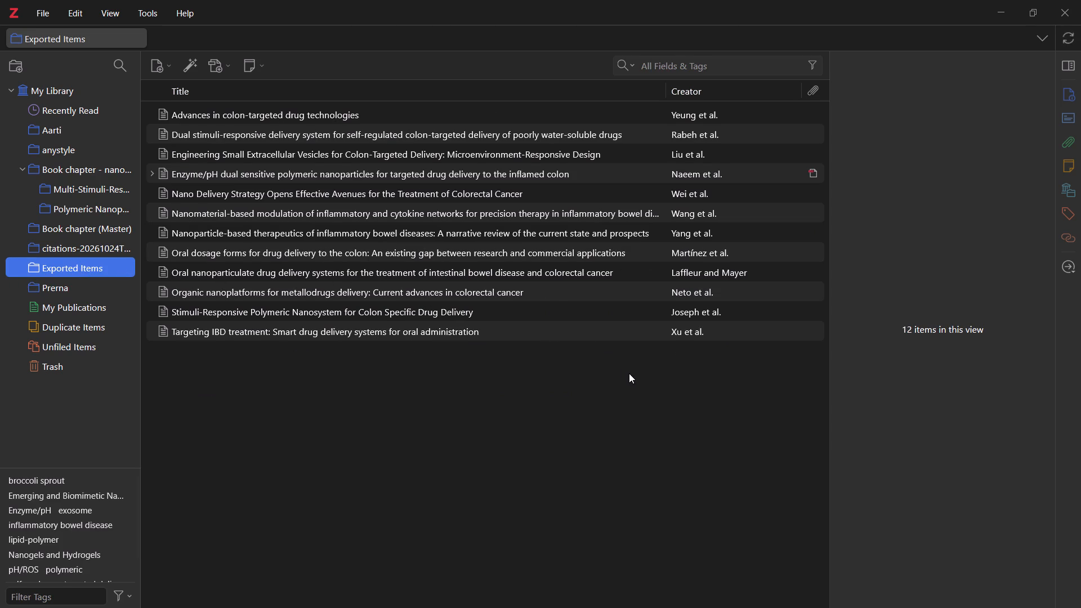
click(76, 248)
click(78, 225)
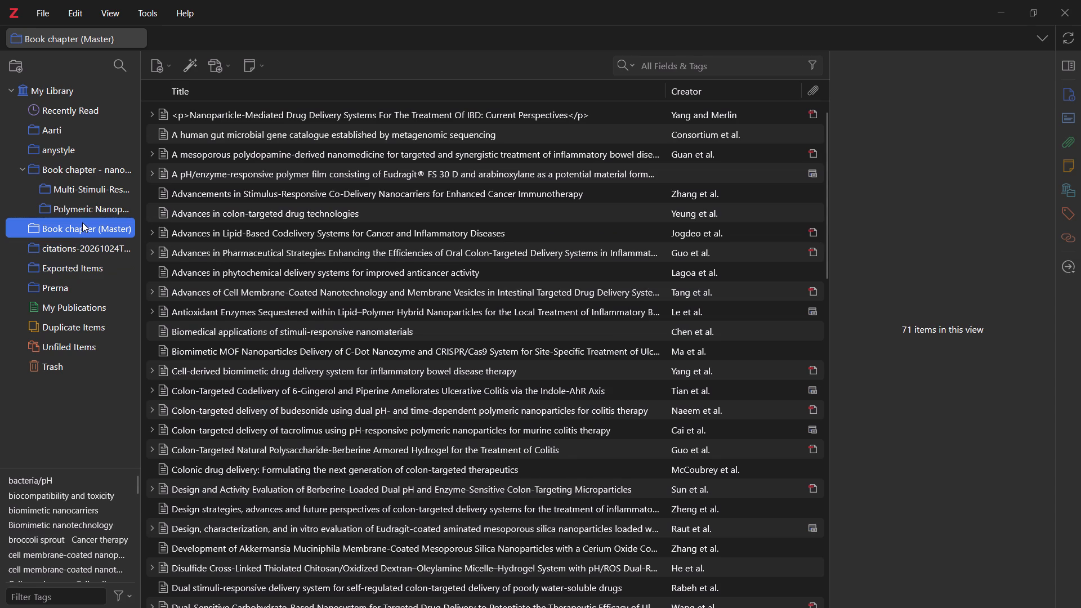
click(77, 208)
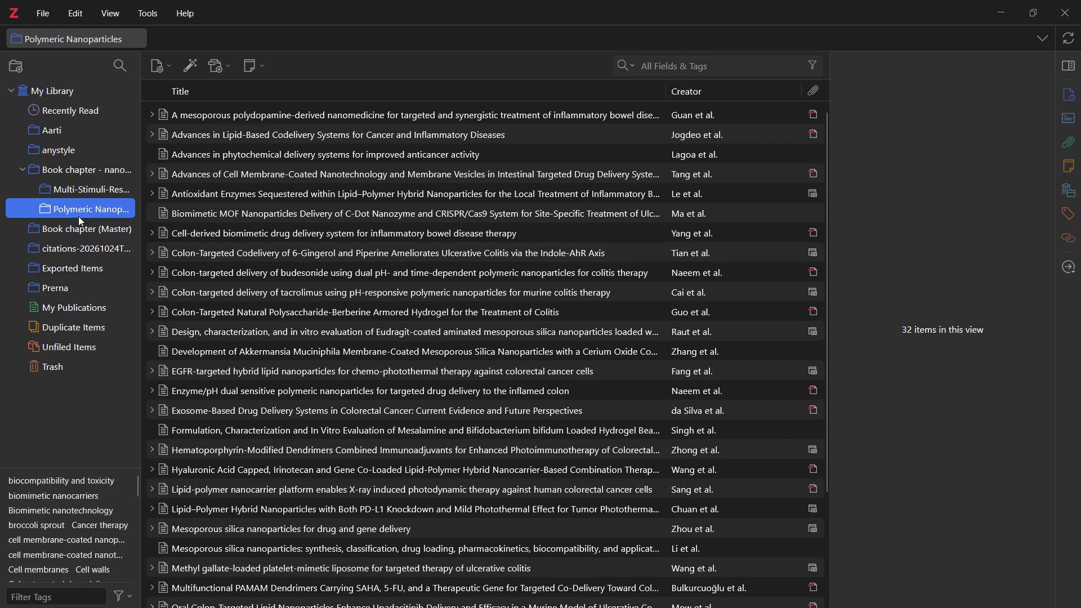
click(57, 249)
click(56, 267)
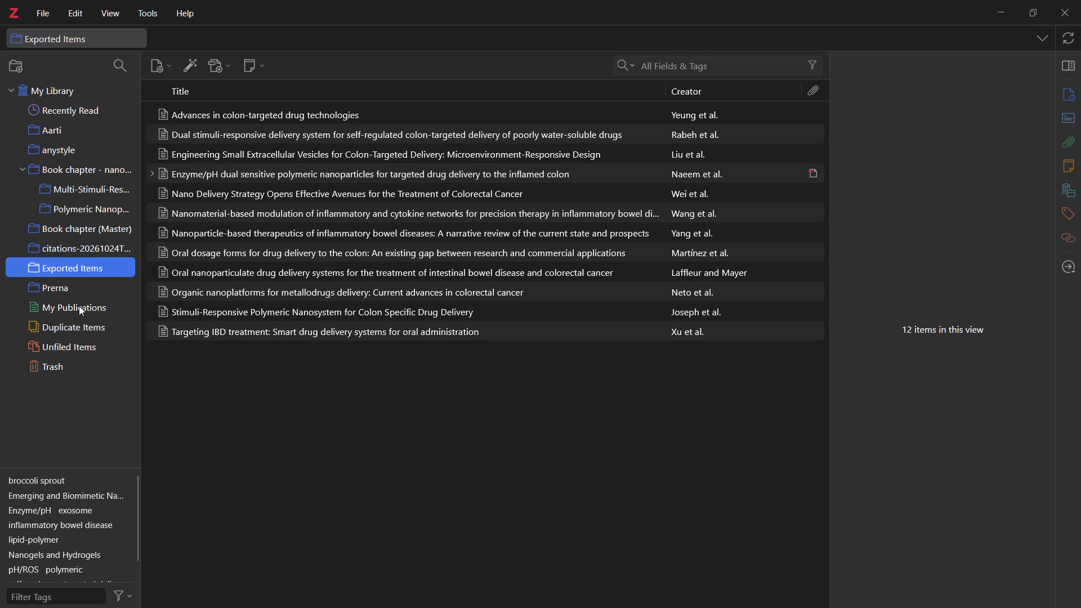
click(61, 285)
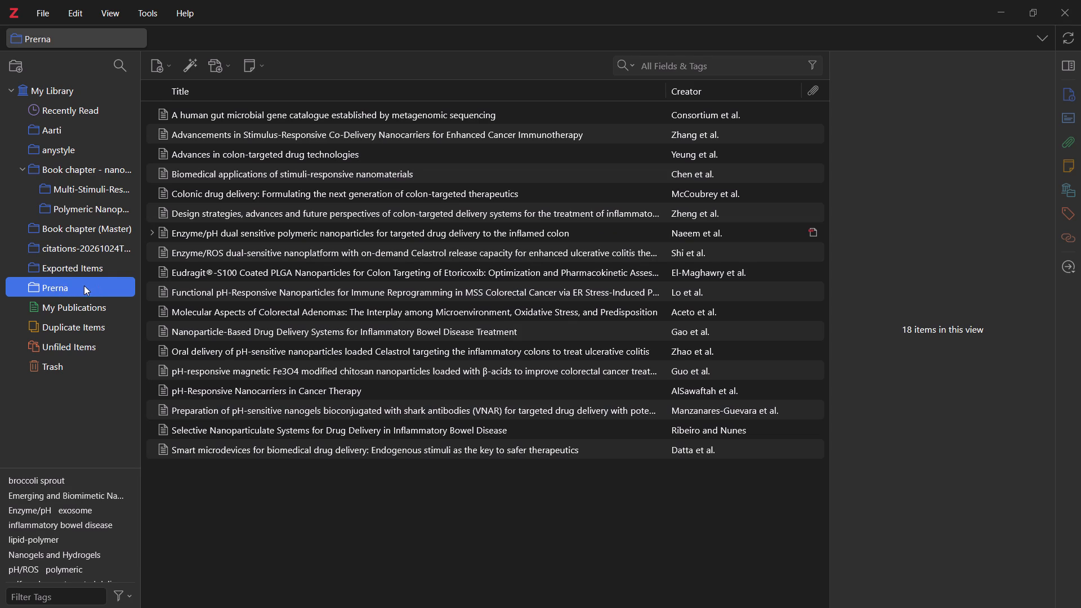
click(75, 269)
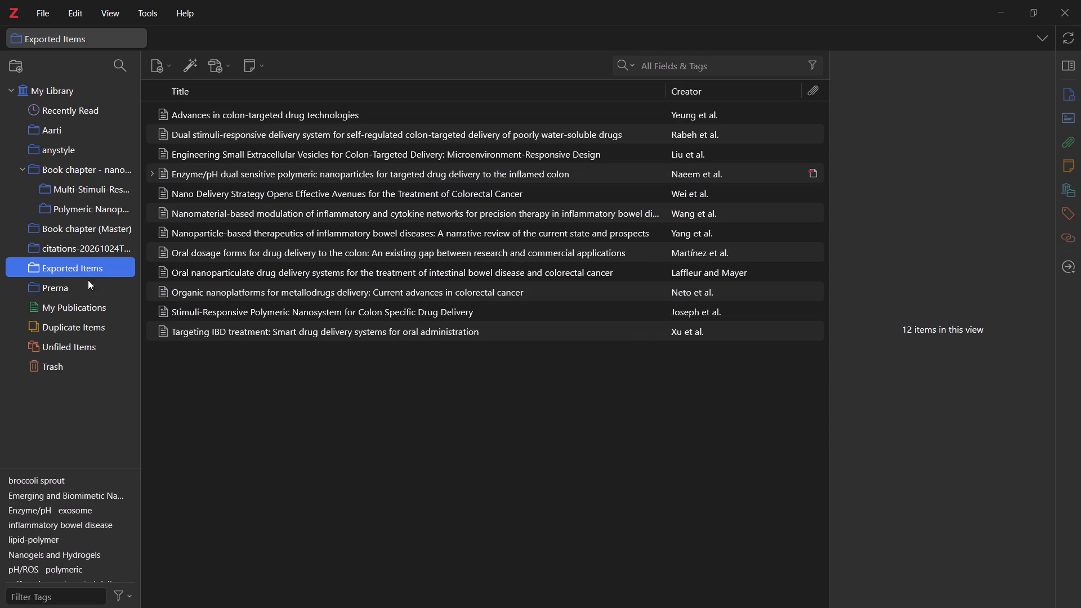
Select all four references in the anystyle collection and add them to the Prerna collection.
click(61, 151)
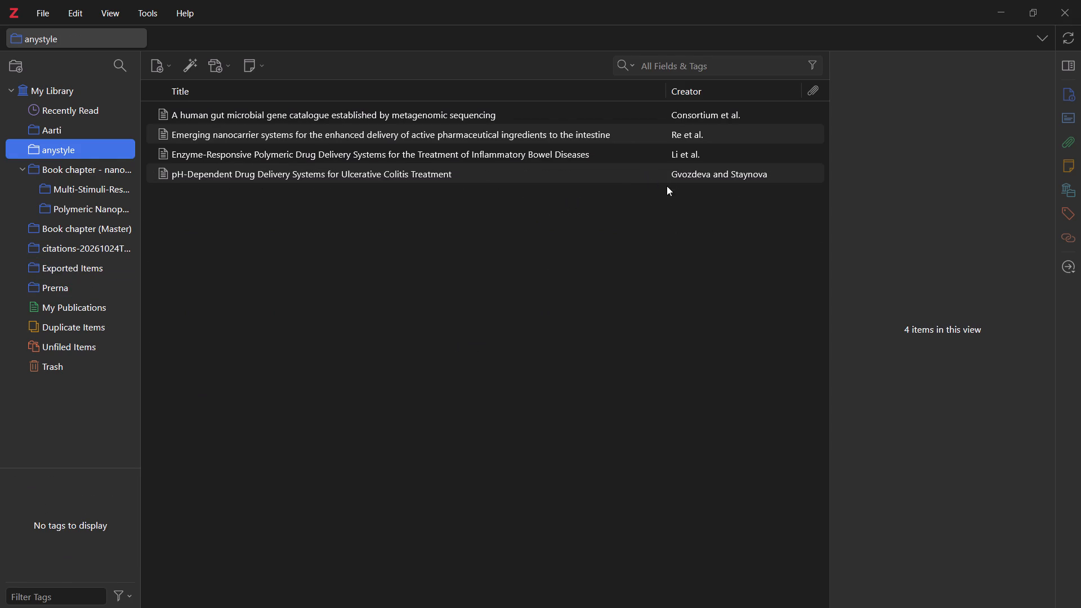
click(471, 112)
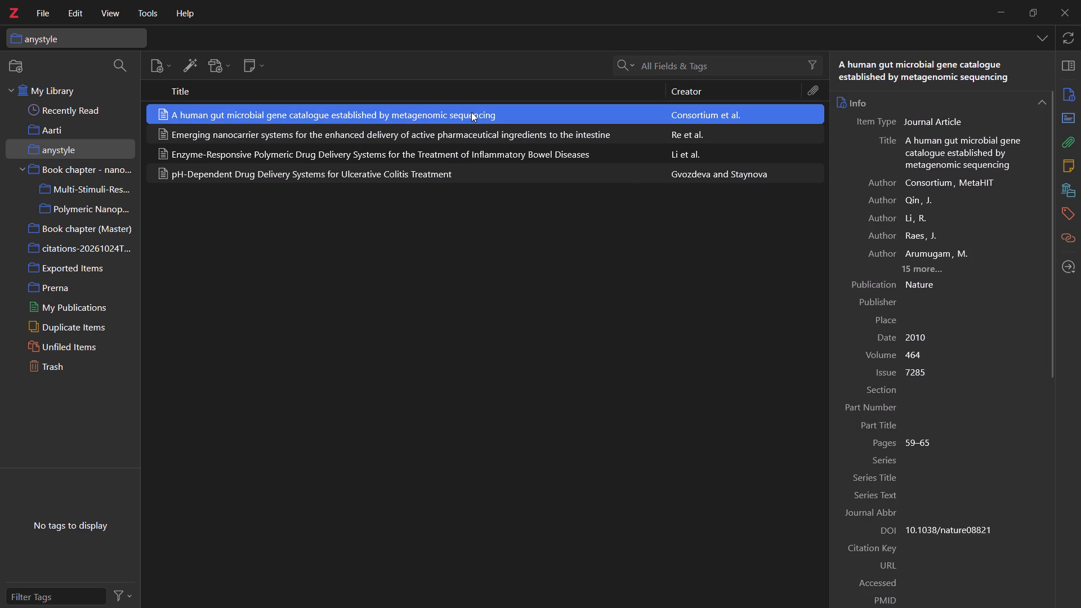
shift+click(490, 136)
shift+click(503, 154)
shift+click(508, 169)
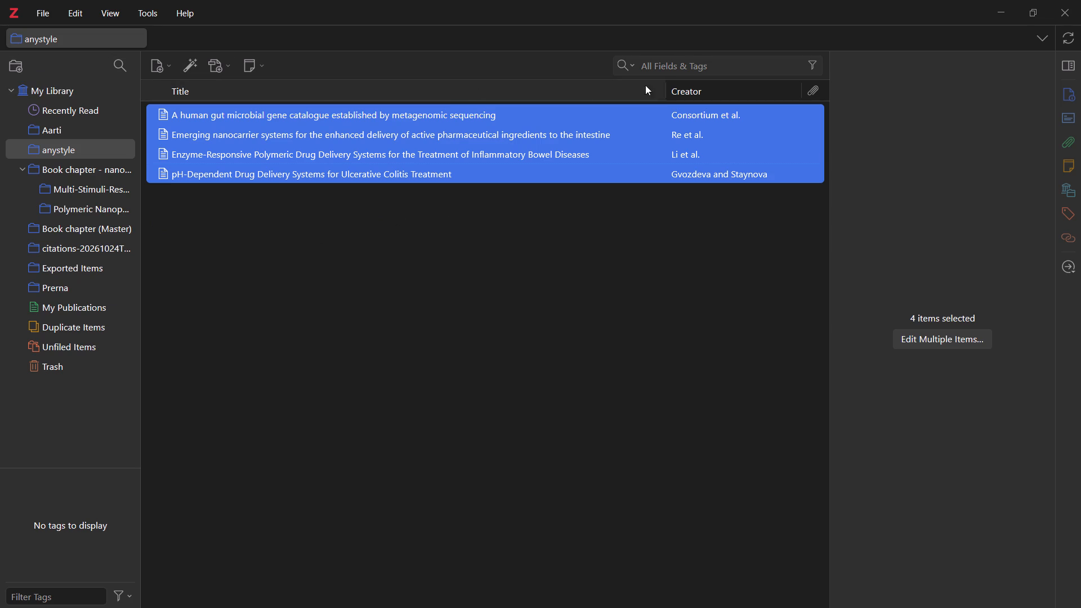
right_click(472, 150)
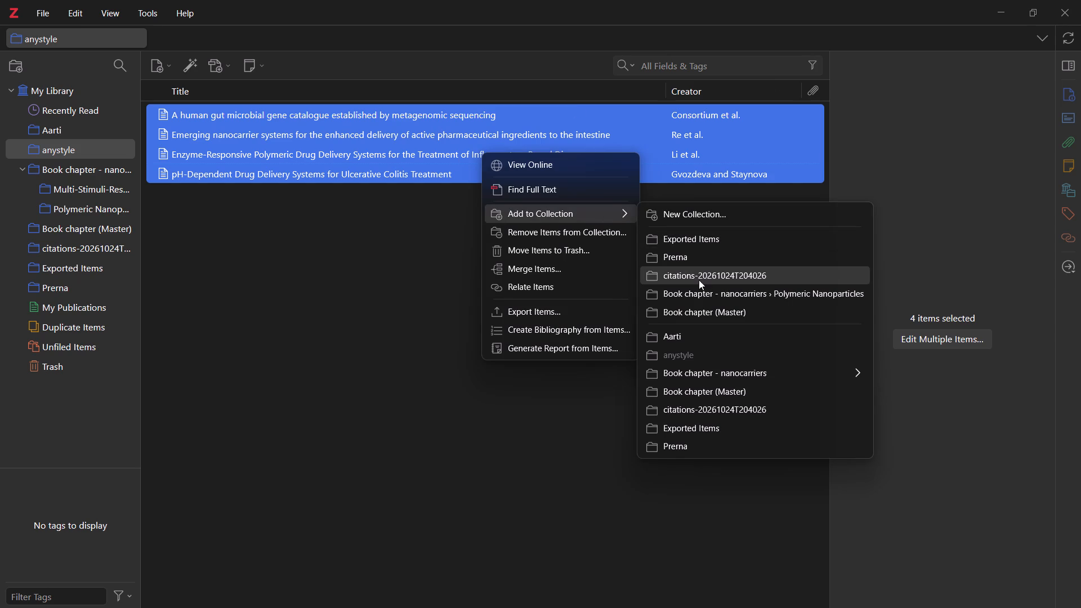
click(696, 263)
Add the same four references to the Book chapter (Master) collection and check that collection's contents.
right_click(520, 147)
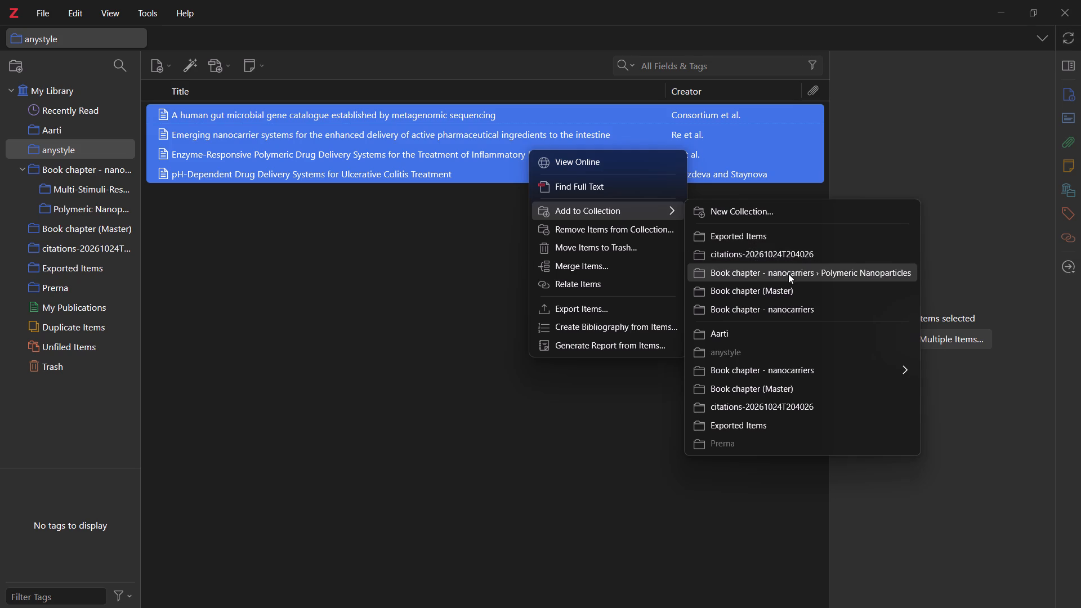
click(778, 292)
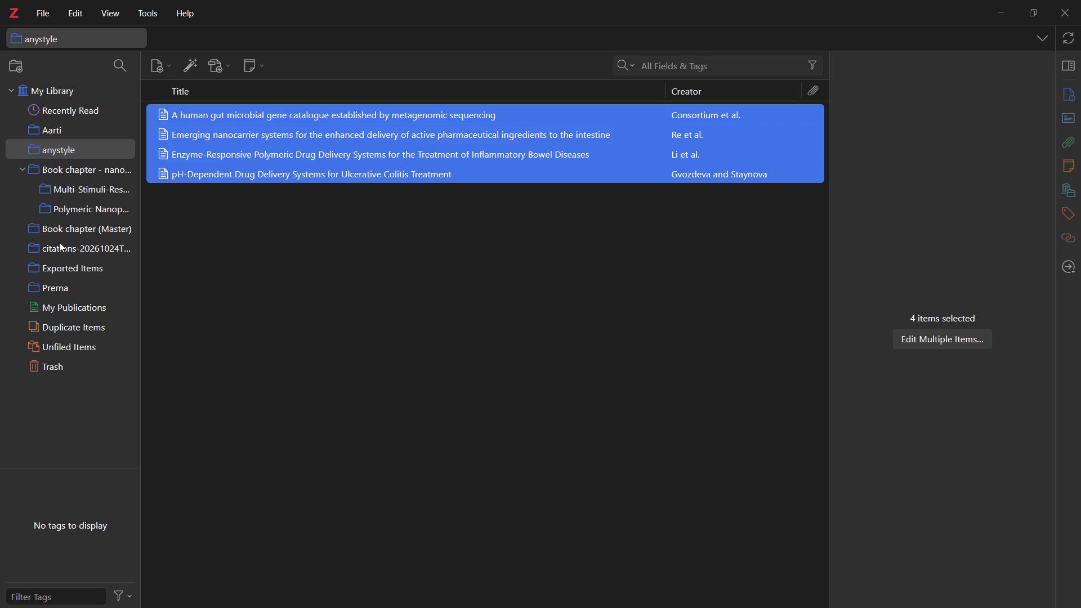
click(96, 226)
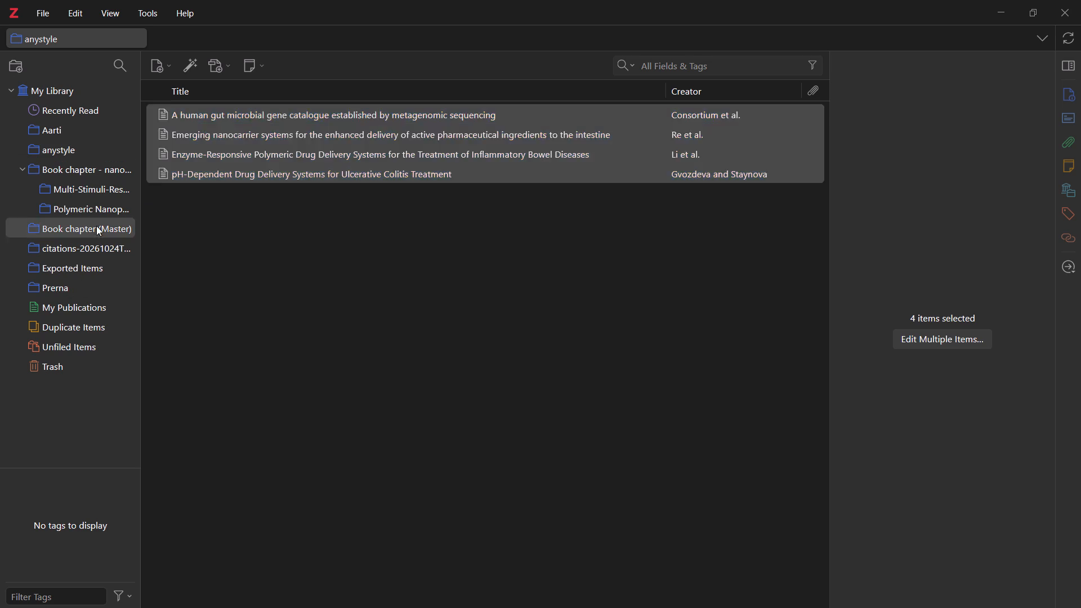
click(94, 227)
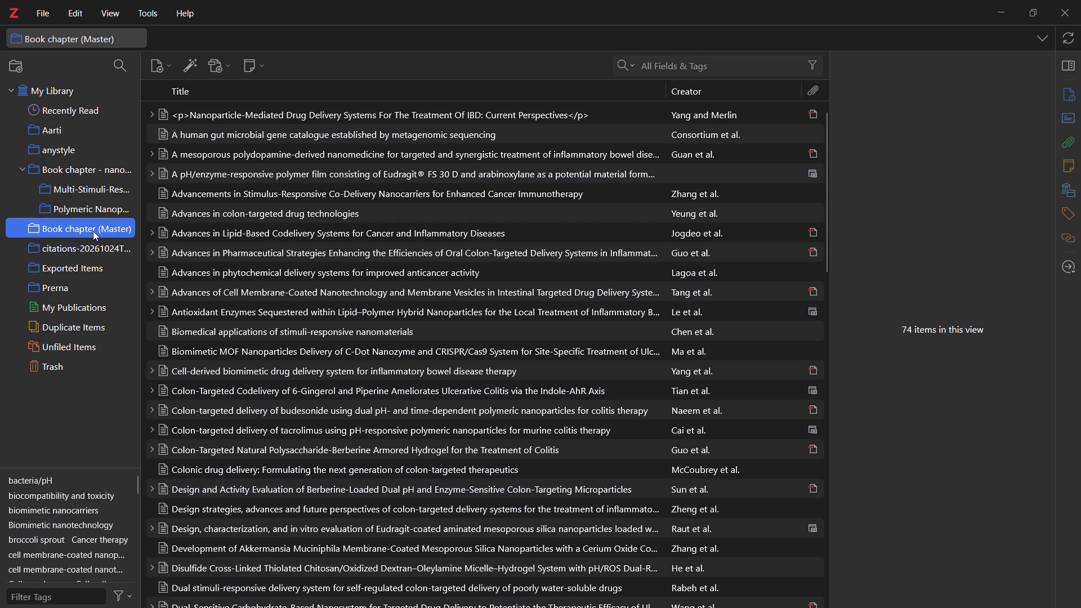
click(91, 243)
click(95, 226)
Undo the recent library changes repeatedly, going back past both collection additions and the duplicate merges.
key(ctrl+z)
key(ctrl+z)
key(ctrl+z)
key(ctrl+z)
key(ctrl+z)
key(ctrl+z)
key(ctrl+z)
key(ctrl+z)
key(ctrl+z)
key(ctrl+z)
key(ctrl+z)
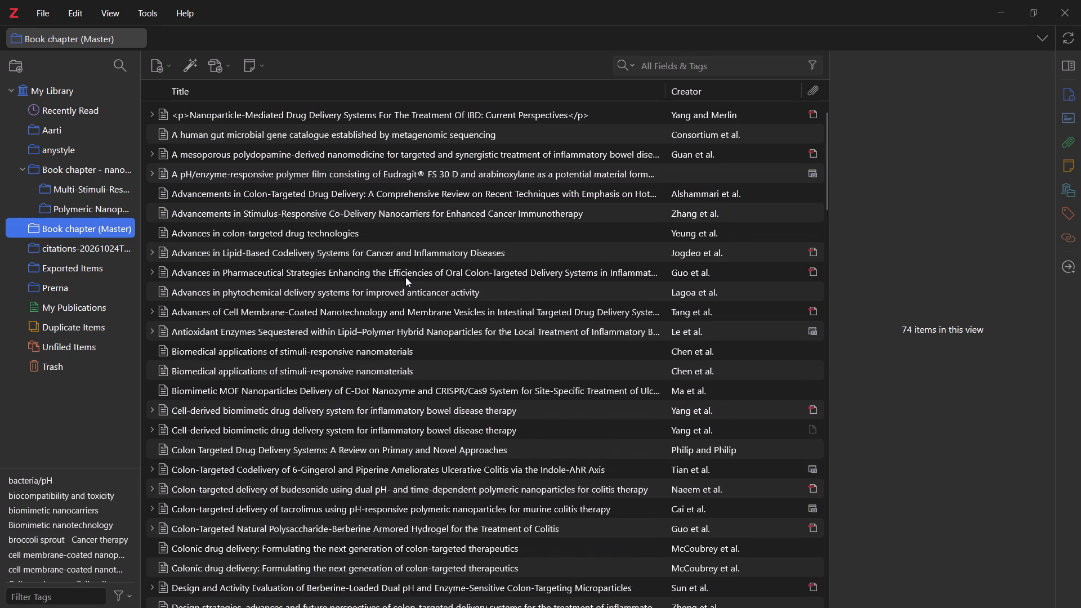
key(ctrl+z)
key(ctrl+z)
key(ctrl+z)
key(ctrl+z)
key(ctrl+z)
key(ctrl+z)
key(ctrl+z)
key(ctrl+z)
key(ctrl+z)
key(ctrl+z)
key(ctrl+z)
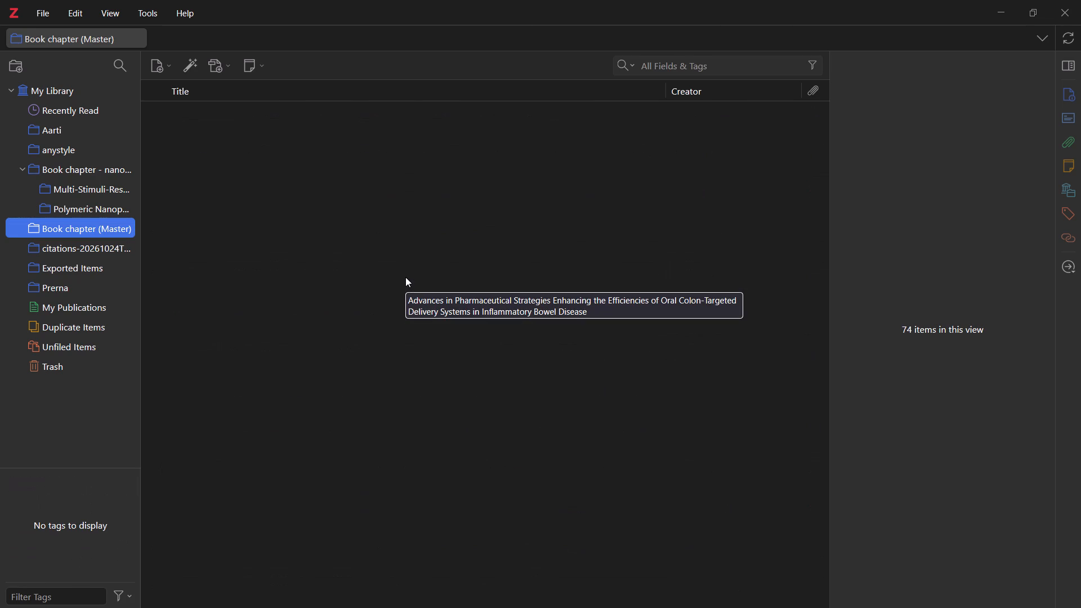
Check the contents of Book chapter (Master) and its neighbouring collections, including Polymeric Nanoparticles.
click(98, 236)
click(98, 246)
click(95, 234)
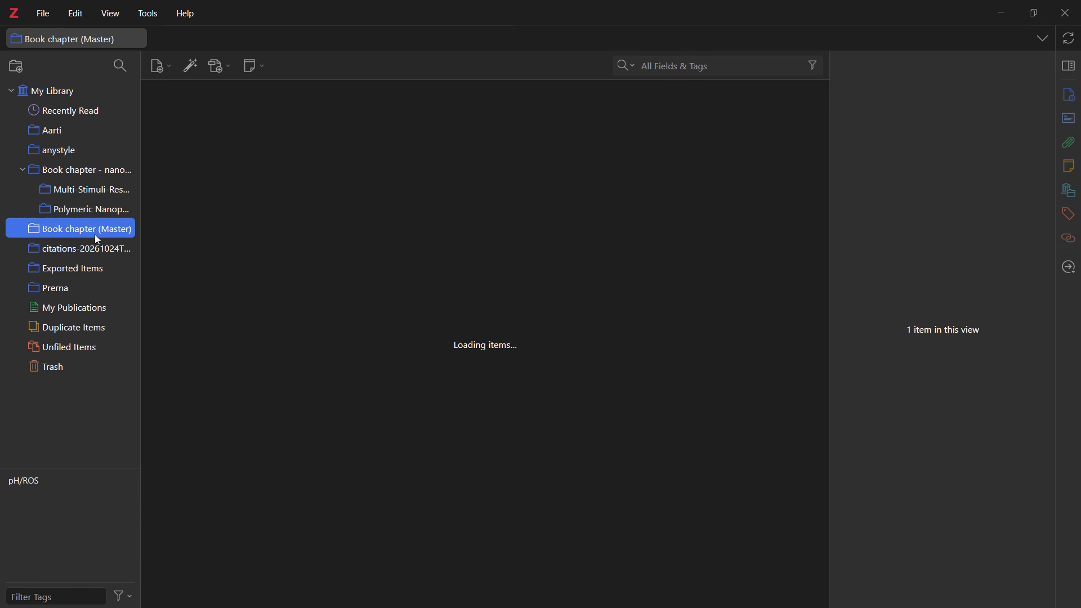
click(73, 247)
click(66, 222)
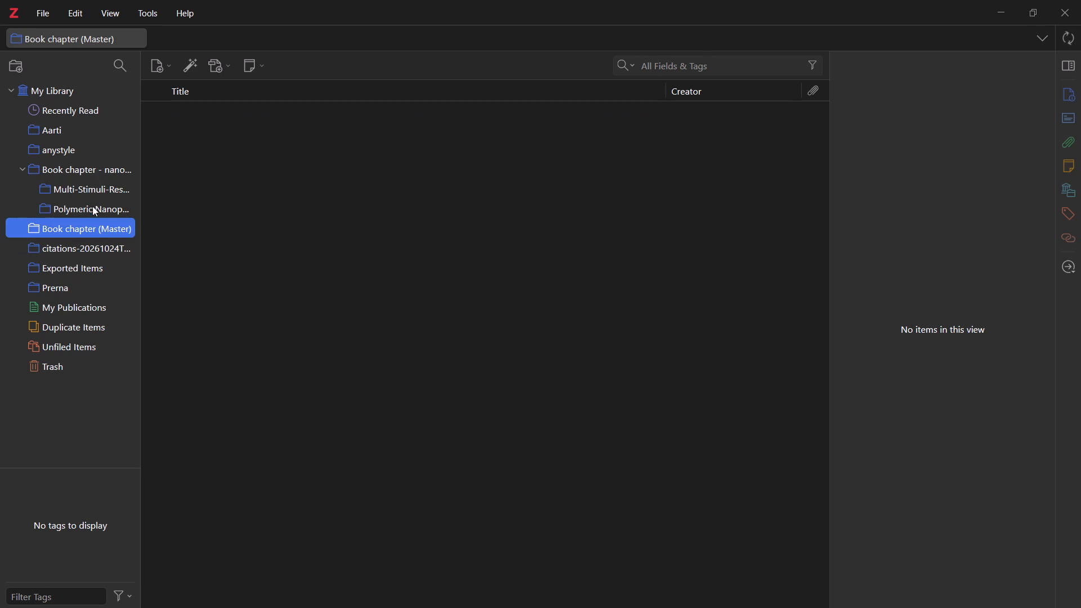
click(90, 190)
click(93, 204)
click(91, 218)
Redo the undone changes step by step until the references in Book chapter (Master) are restored, with the duplicates still unmerged.
key(ctrl+shift+z)
key(ctrl+shift+z)
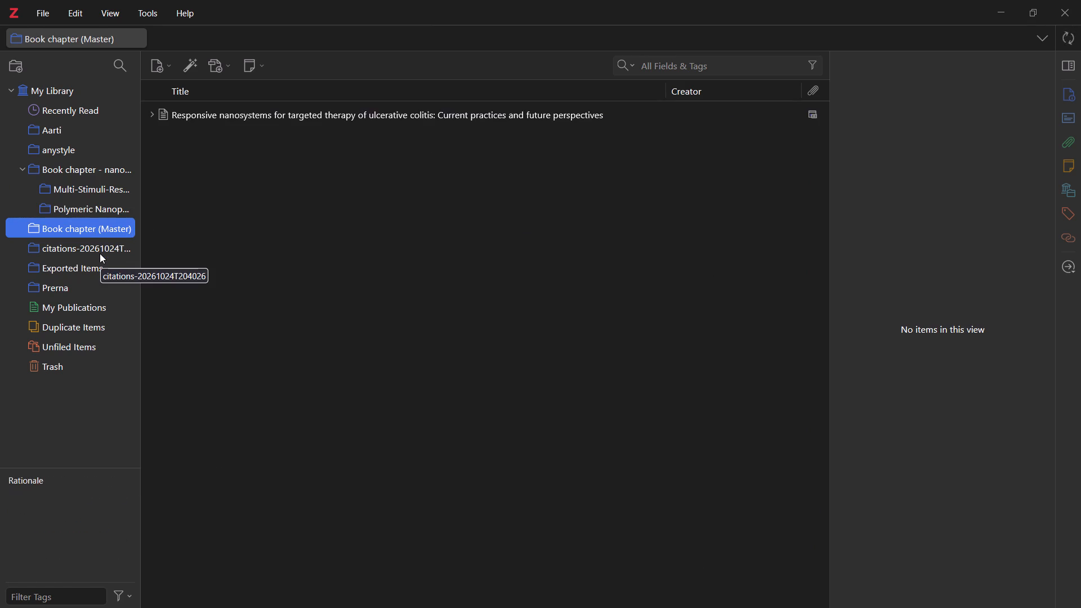
key(ctrl+shift+z)
key(ctrl+shift+z)
key(ctrl+shift+z)
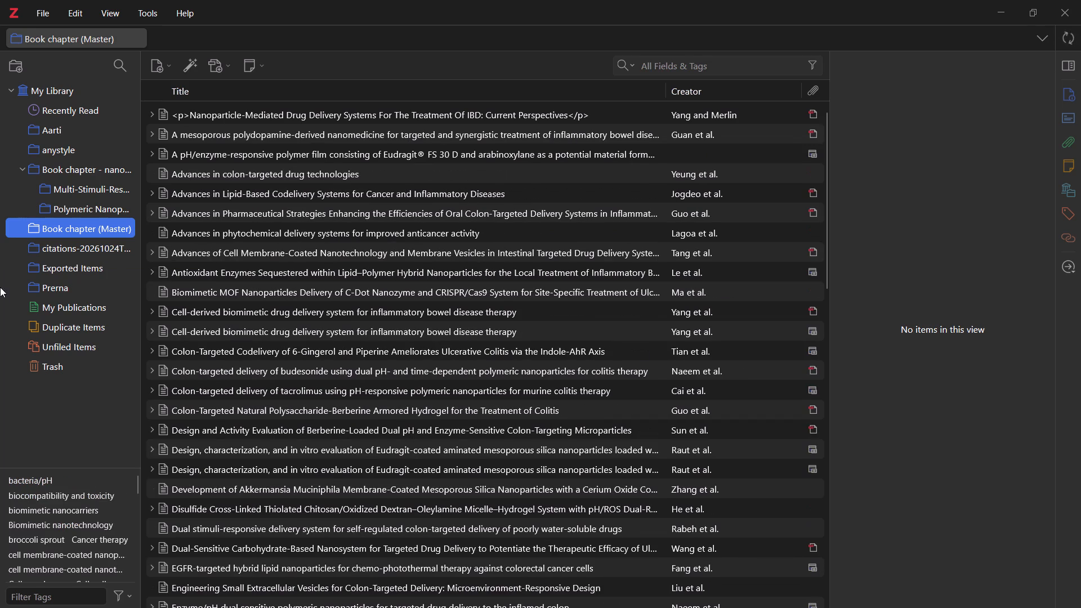
click(74, 267)
click(87, 227)
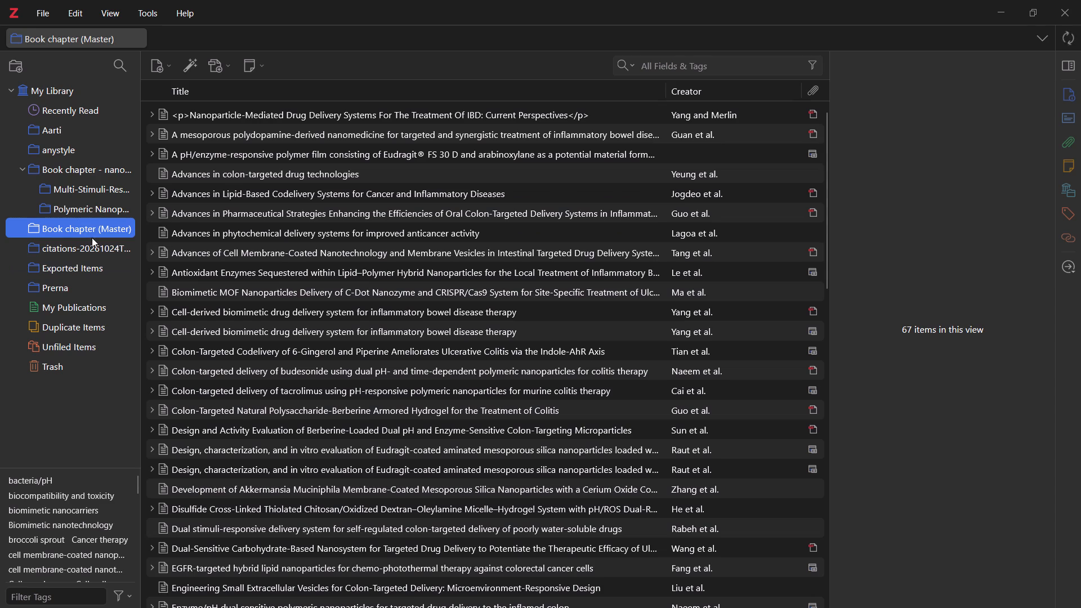
key(ctrl+shift+z)
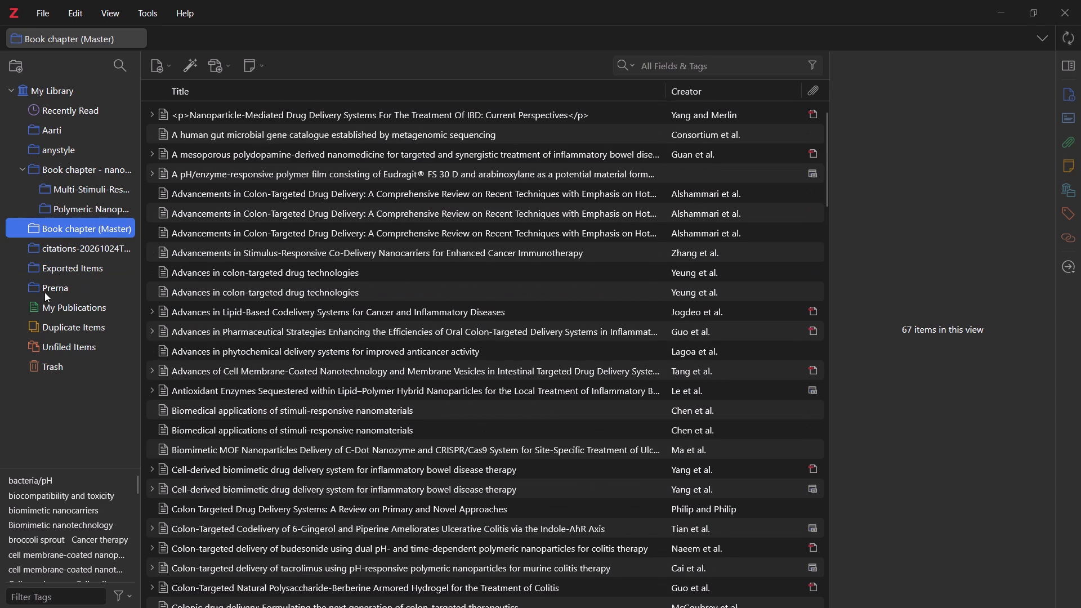
click(60, 265)
click(75, 225)
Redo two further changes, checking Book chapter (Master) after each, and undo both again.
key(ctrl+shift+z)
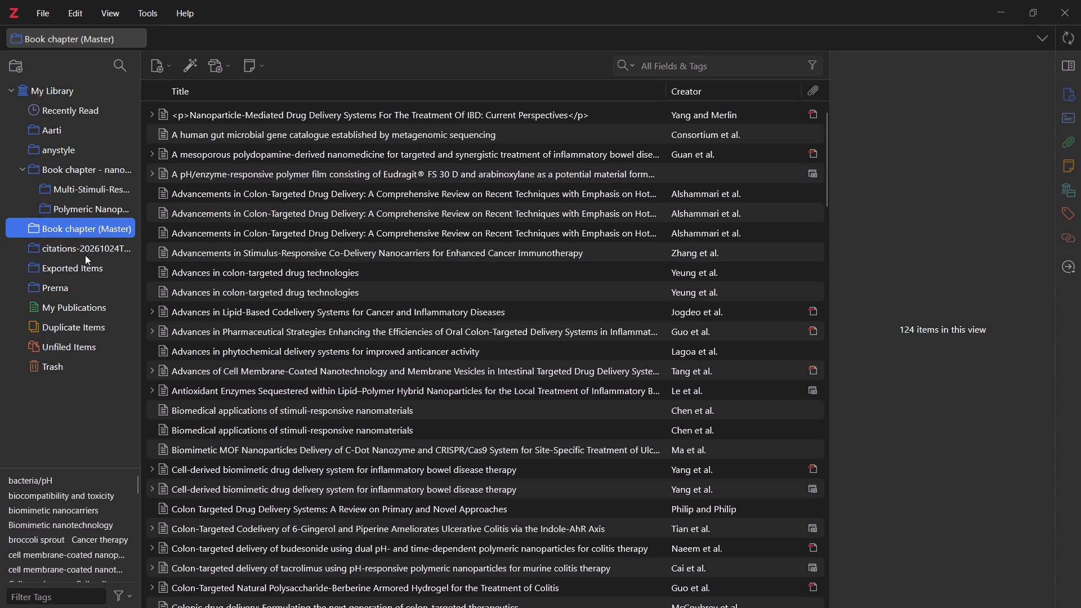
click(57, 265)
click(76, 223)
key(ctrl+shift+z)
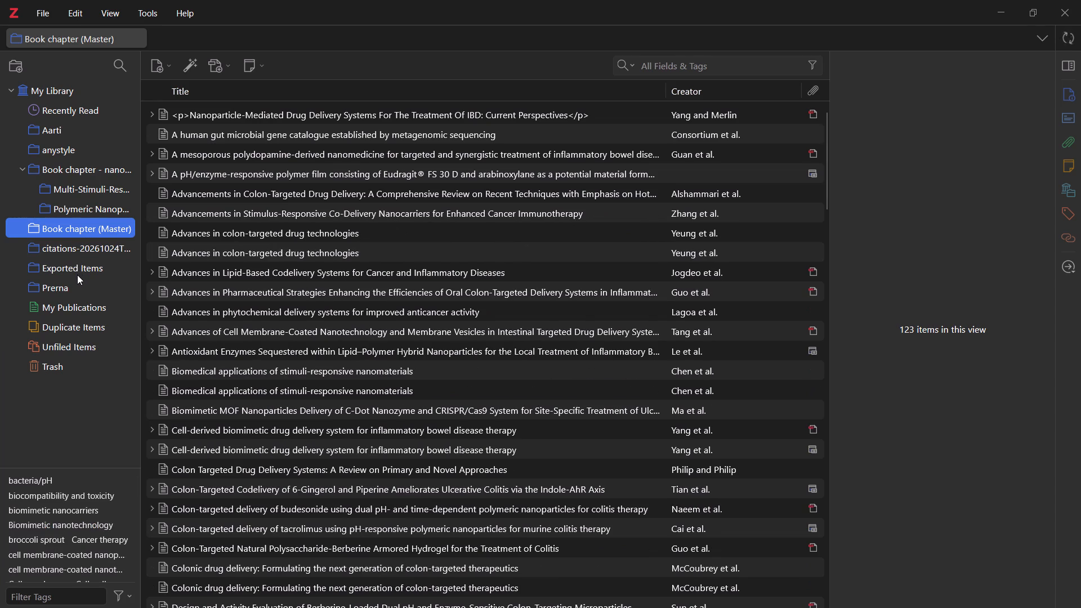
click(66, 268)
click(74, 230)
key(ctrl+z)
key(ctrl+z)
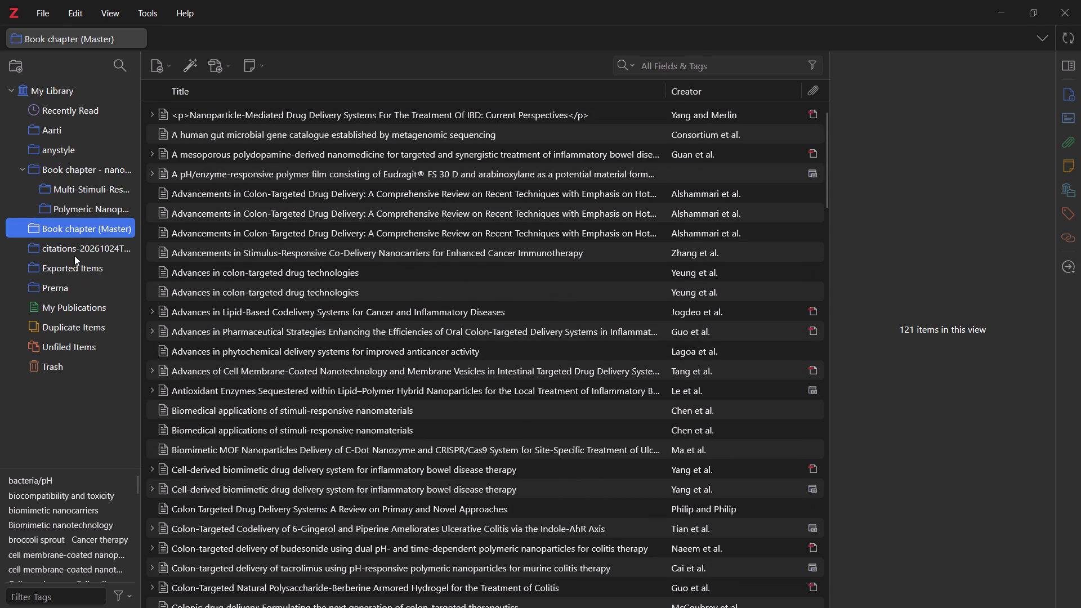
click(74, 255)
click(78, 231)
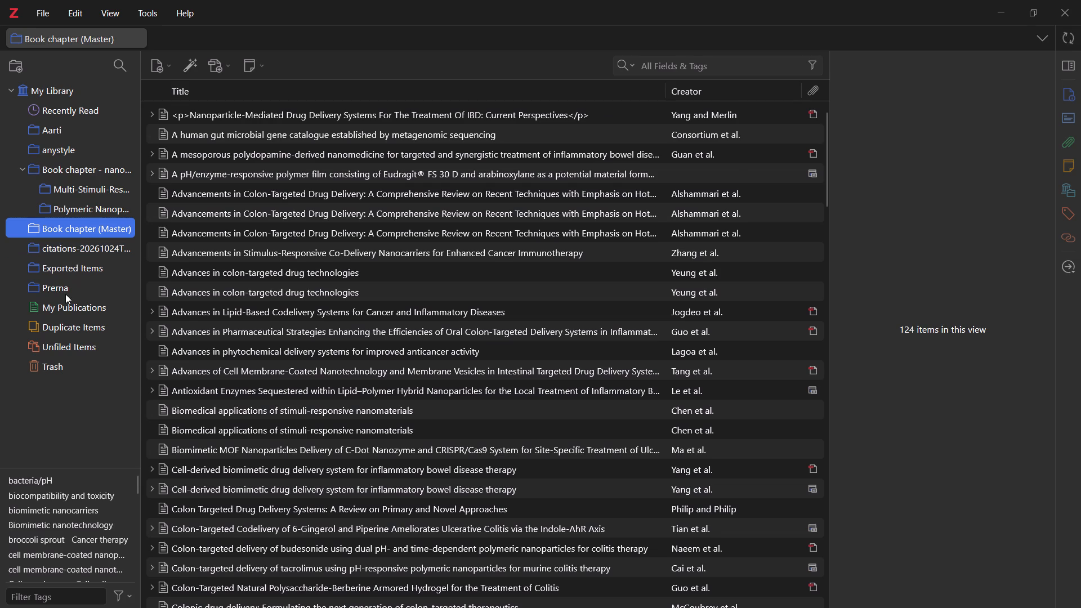
Examine the references in the anystyle collection one by one, looking at their details and repeated entries.
click(60, 283)
click(79, 156)
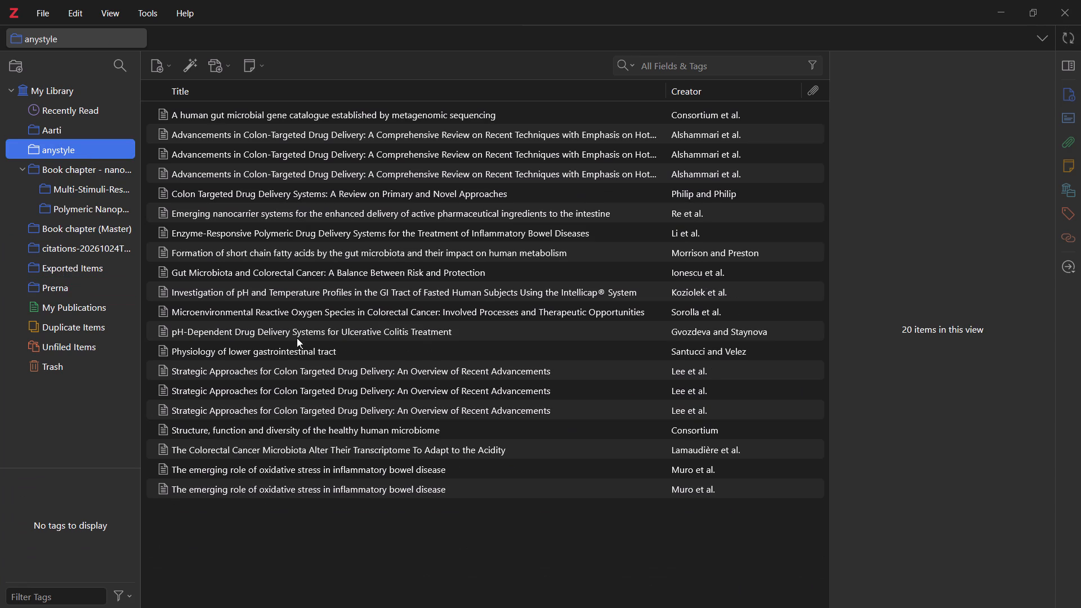
click(502, 490)
click(548, 512)
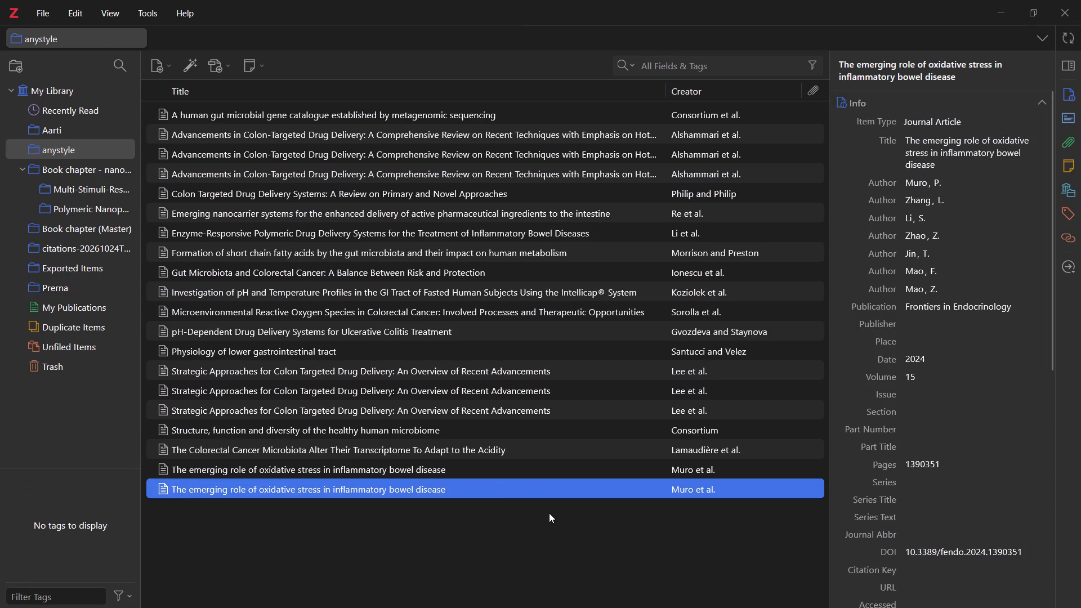
click(539, 513)
click(564, 485)
click(544, 444)
click(520, 398)
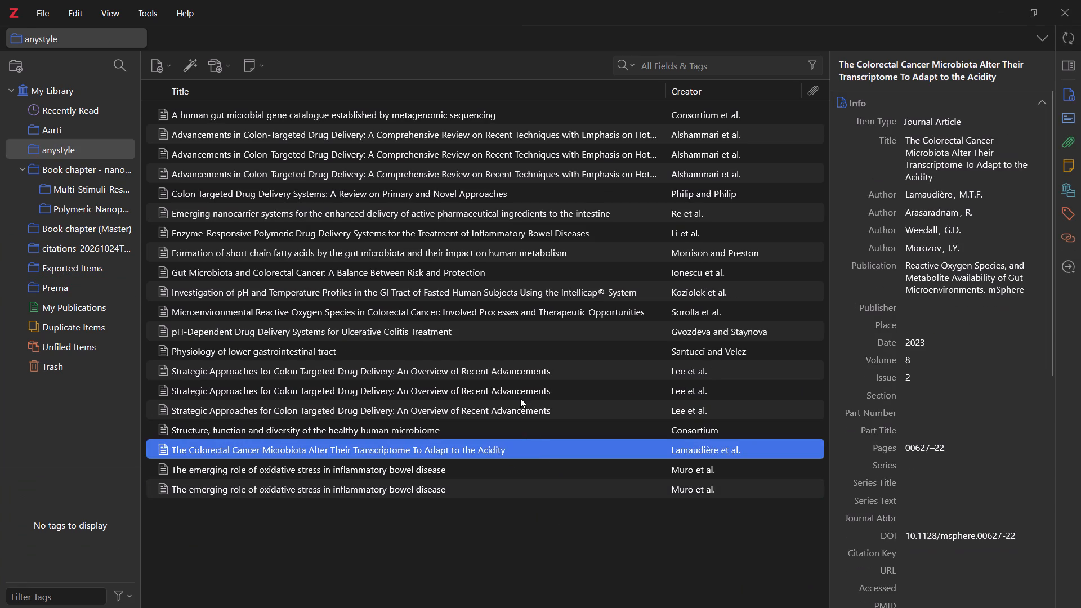
click(522, 363)
click(515, 334)
click(507, 307)
click(506, 283)
click(510, 253)
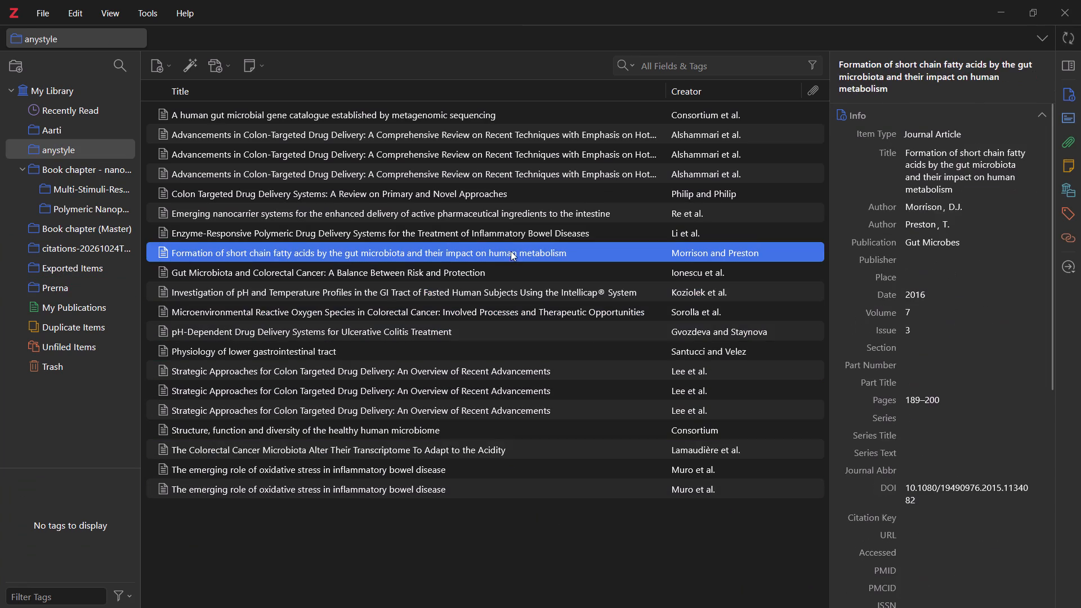
click(519, 231)
click(524, 208)
click(517, 198)
click(518, 173)
click(521, 163)
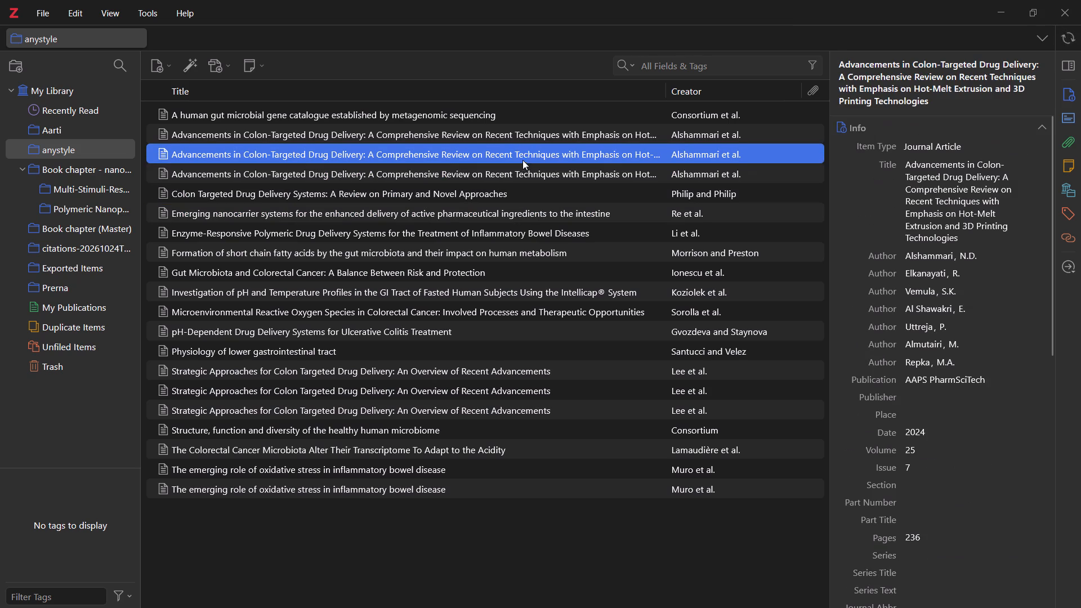
click(525, 140)
click(498, 123)
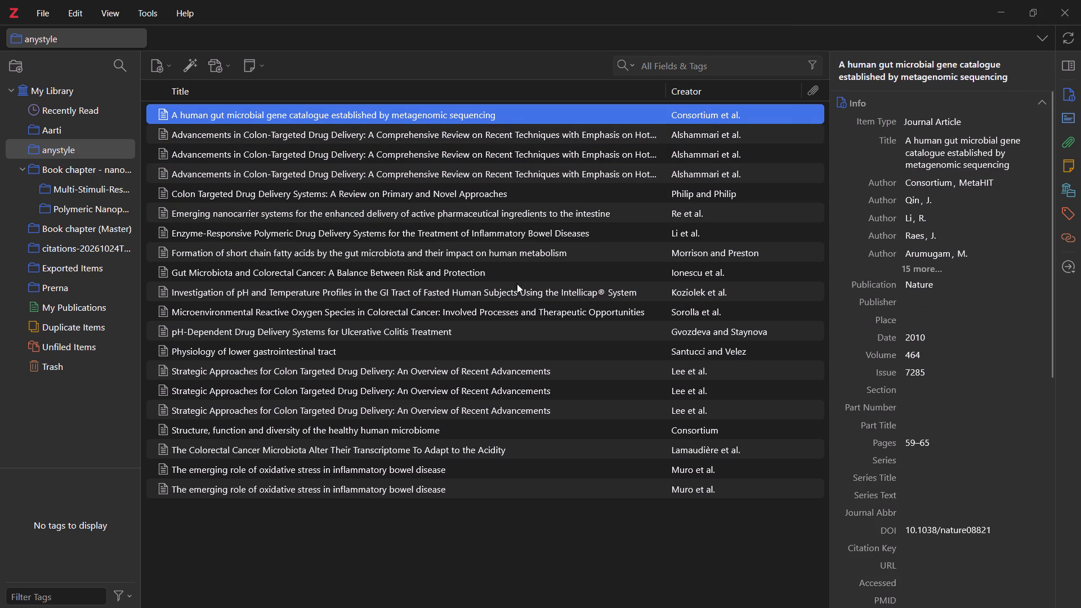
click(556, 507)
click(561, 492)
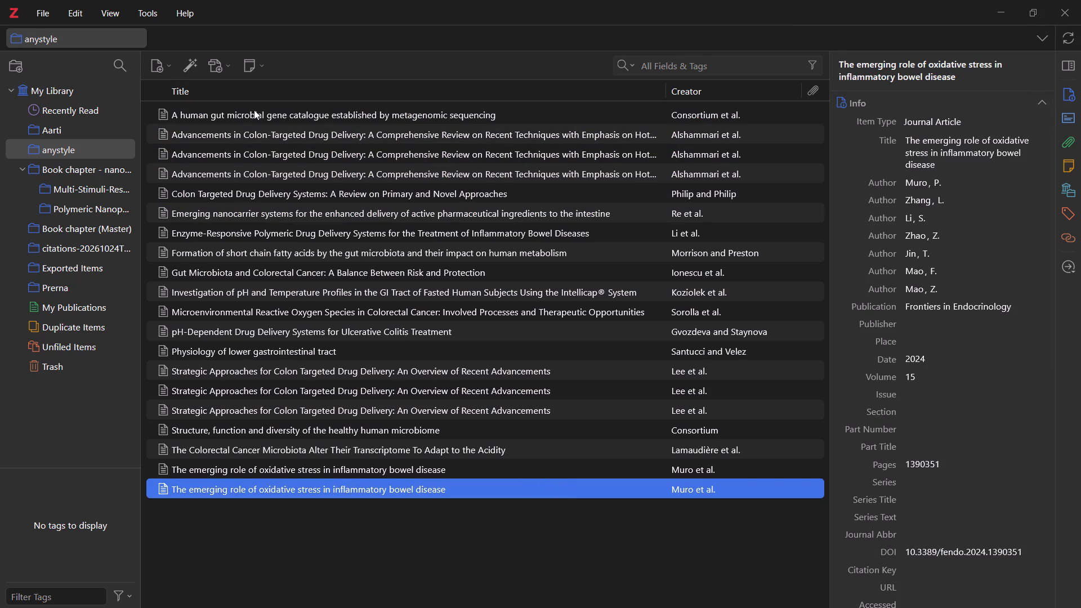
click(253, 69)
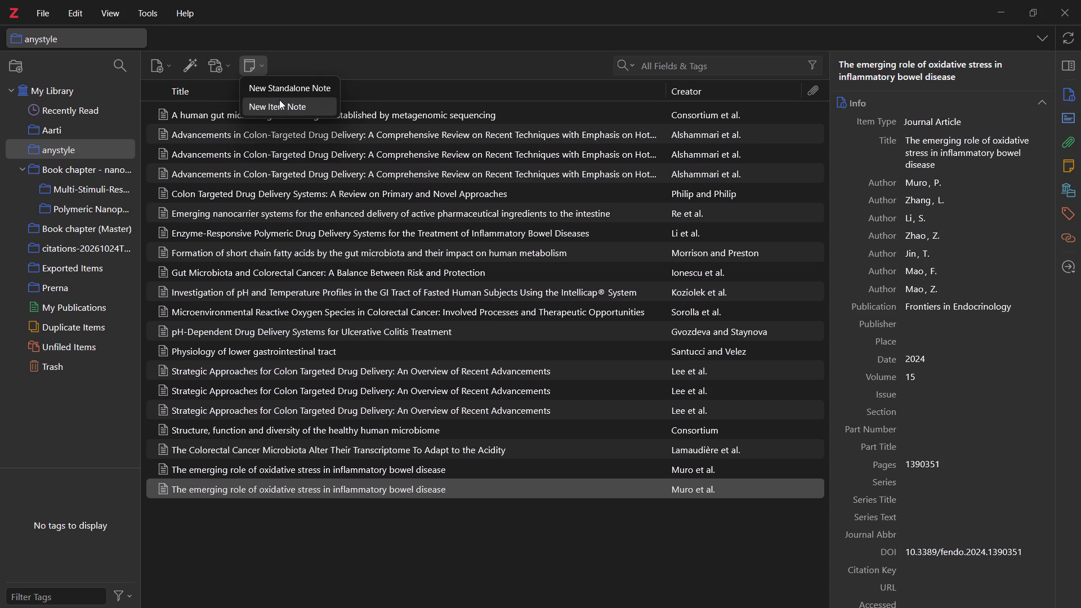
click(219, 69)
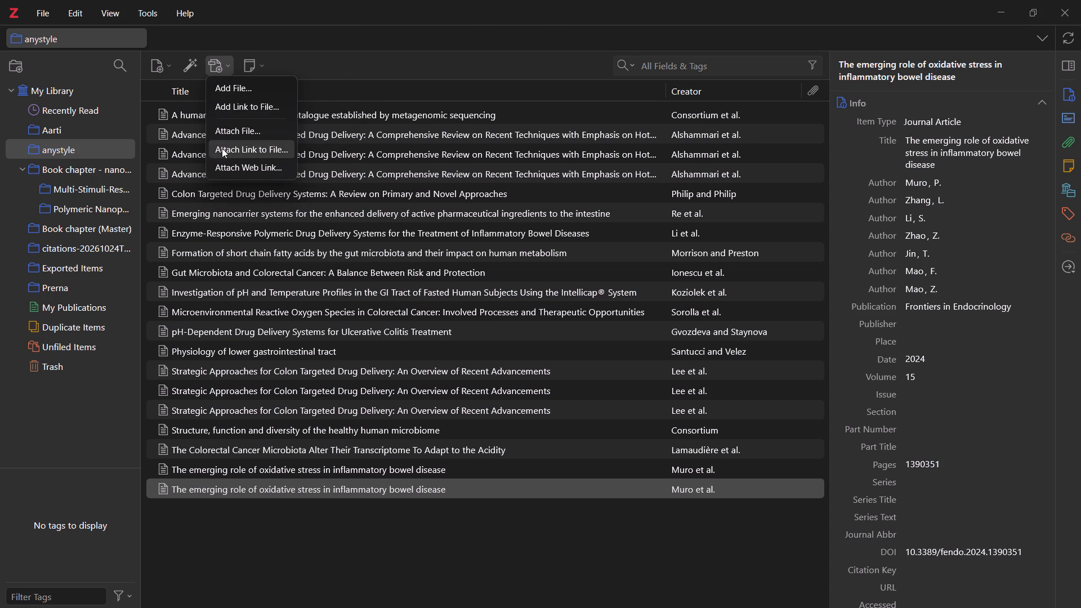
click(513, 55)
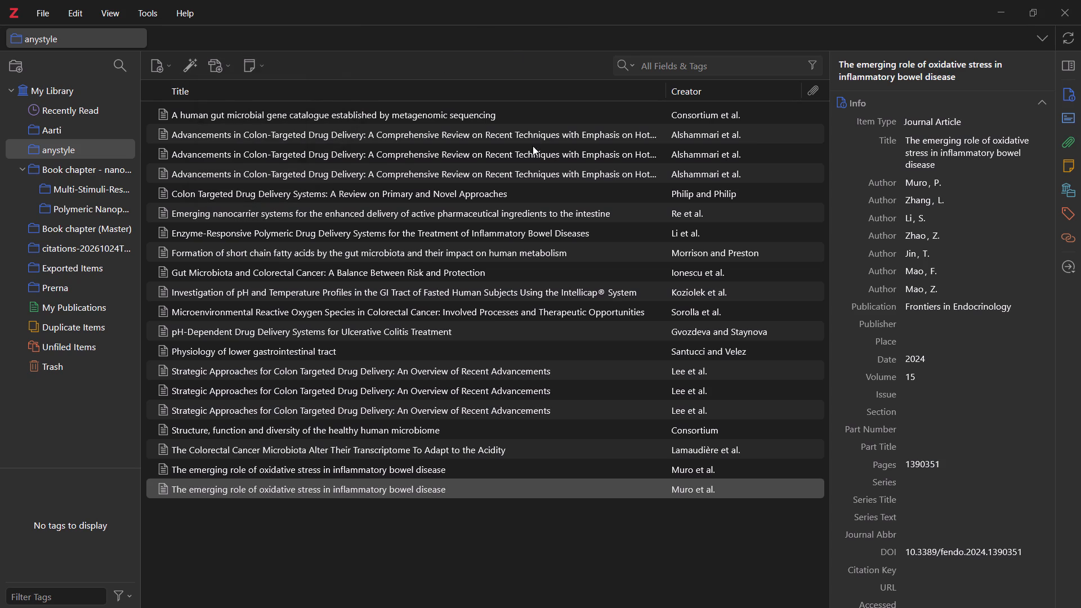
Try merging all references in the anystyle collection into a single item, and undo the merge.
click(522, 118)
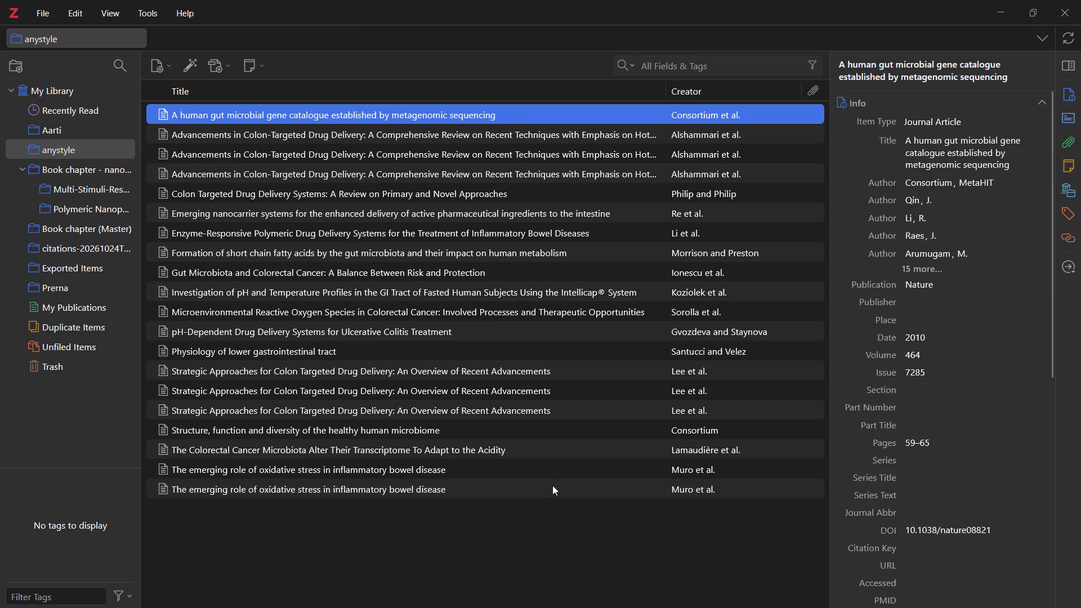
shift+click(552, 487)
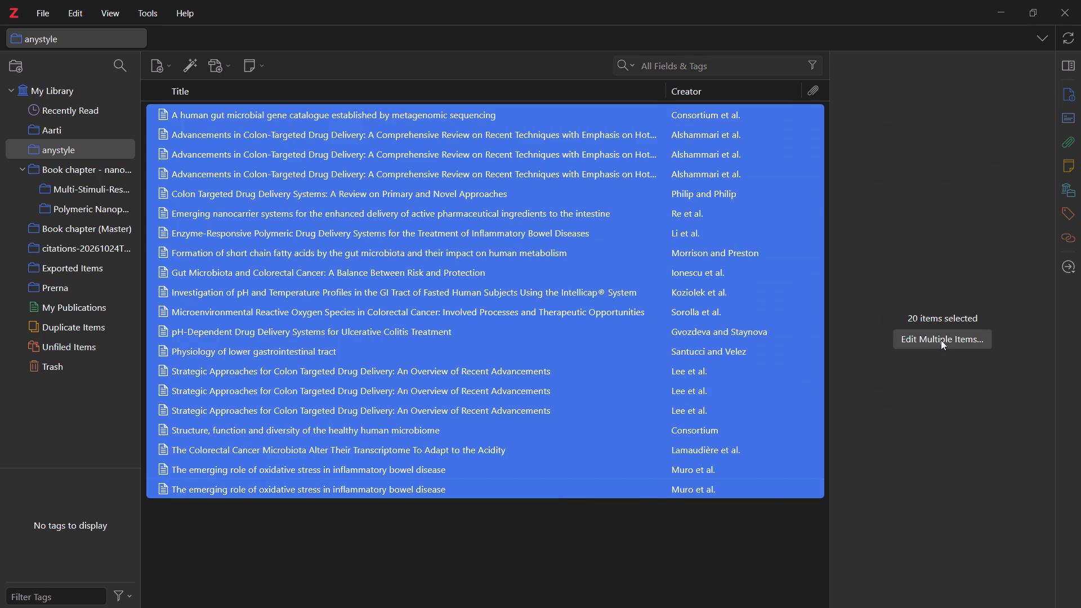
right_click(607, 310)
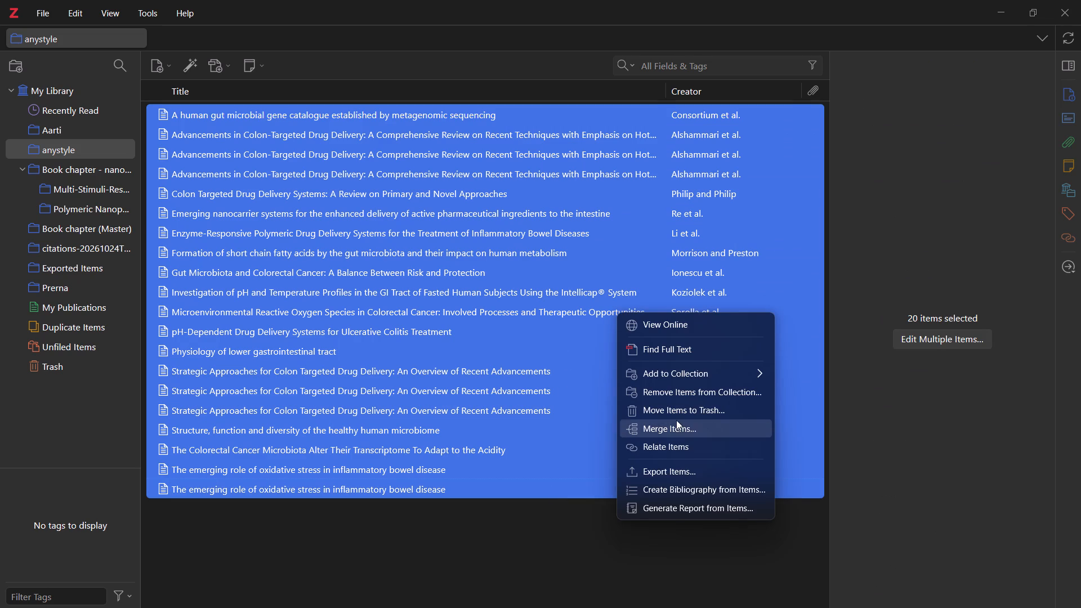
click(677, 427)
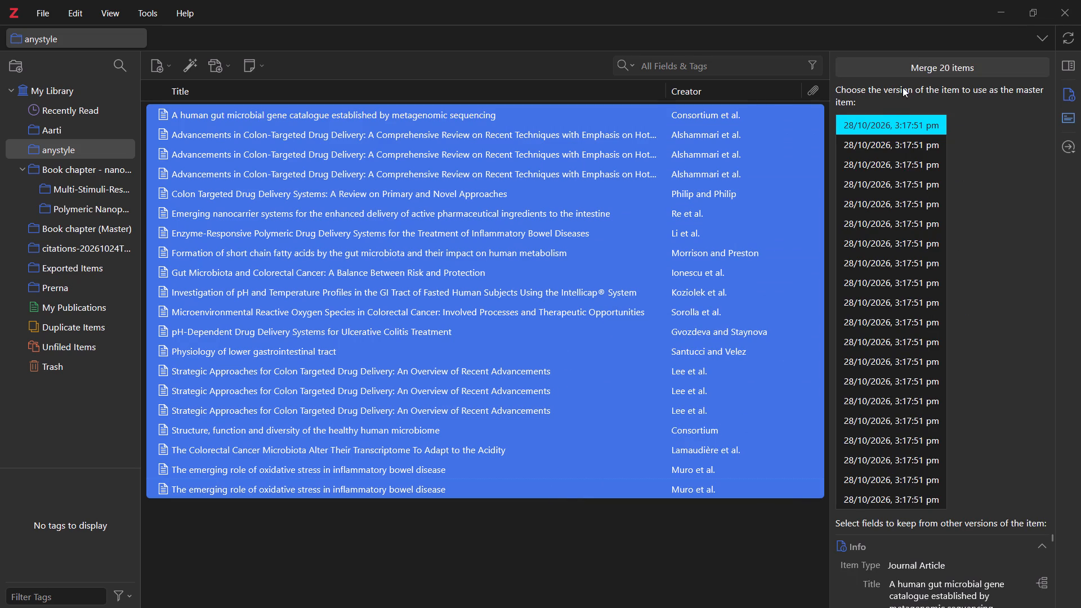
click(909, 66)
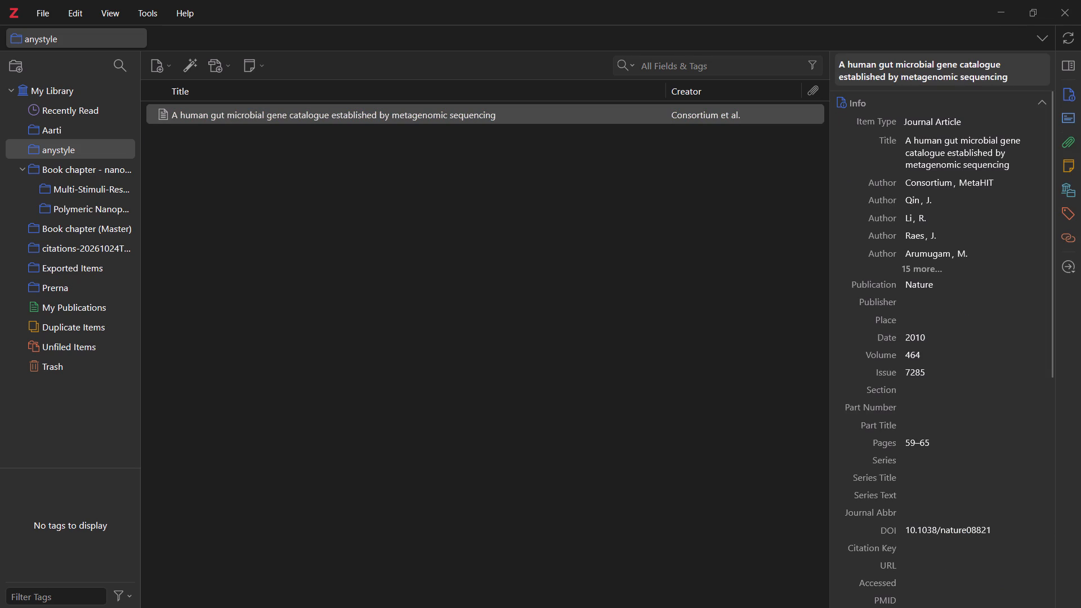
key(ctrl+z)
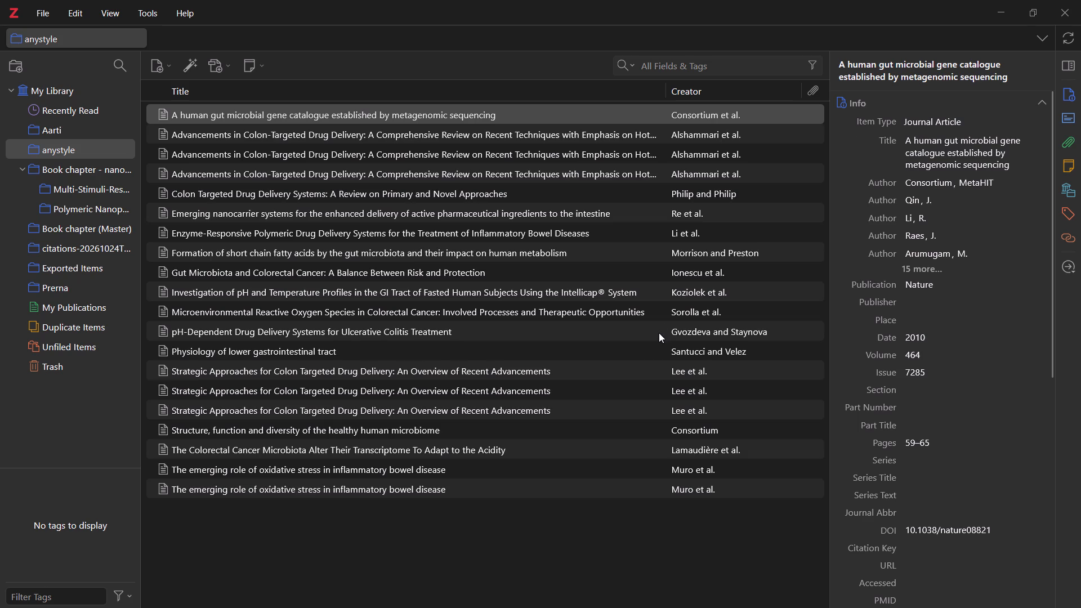
Look through Book chapter - nanocarriers and its subcollections, examining several references in the Multi-Stimuli-Responsive subcollection.
click(595, 381)
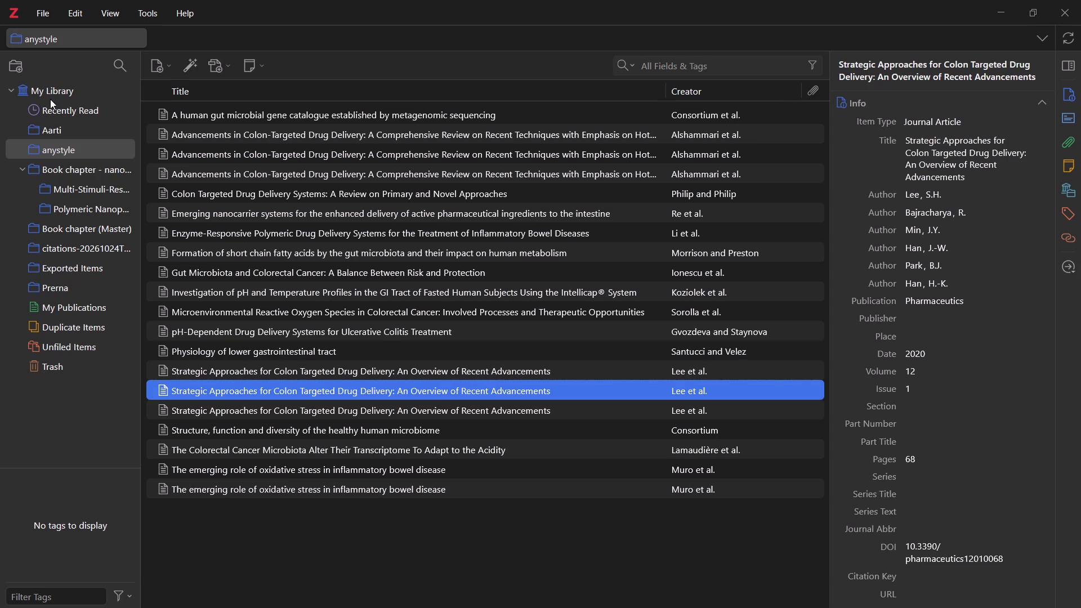
click(37, 171)
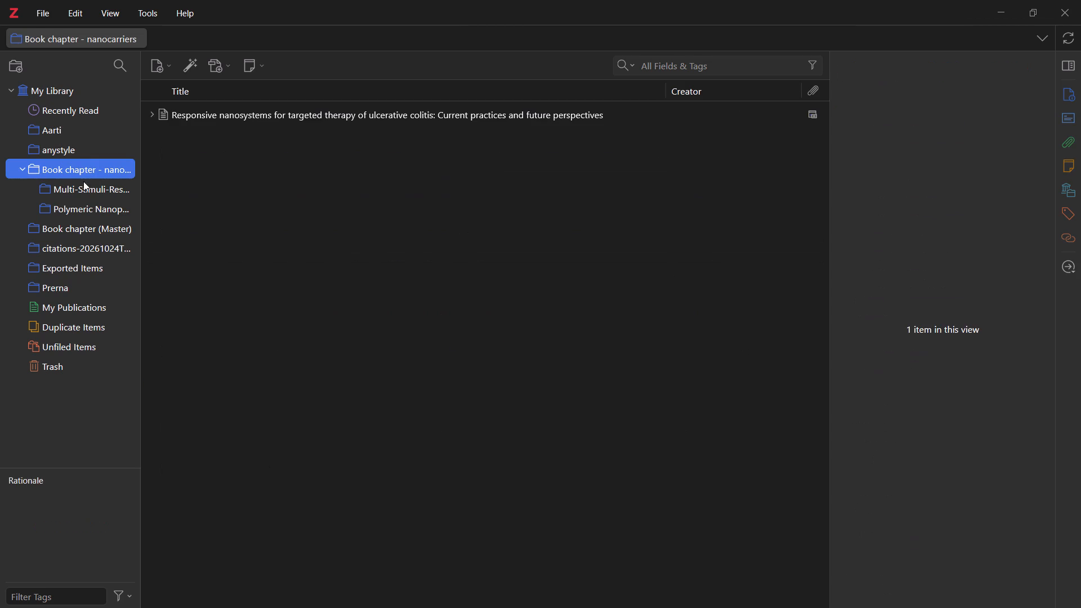
click(74, 184)
click(83, 204)
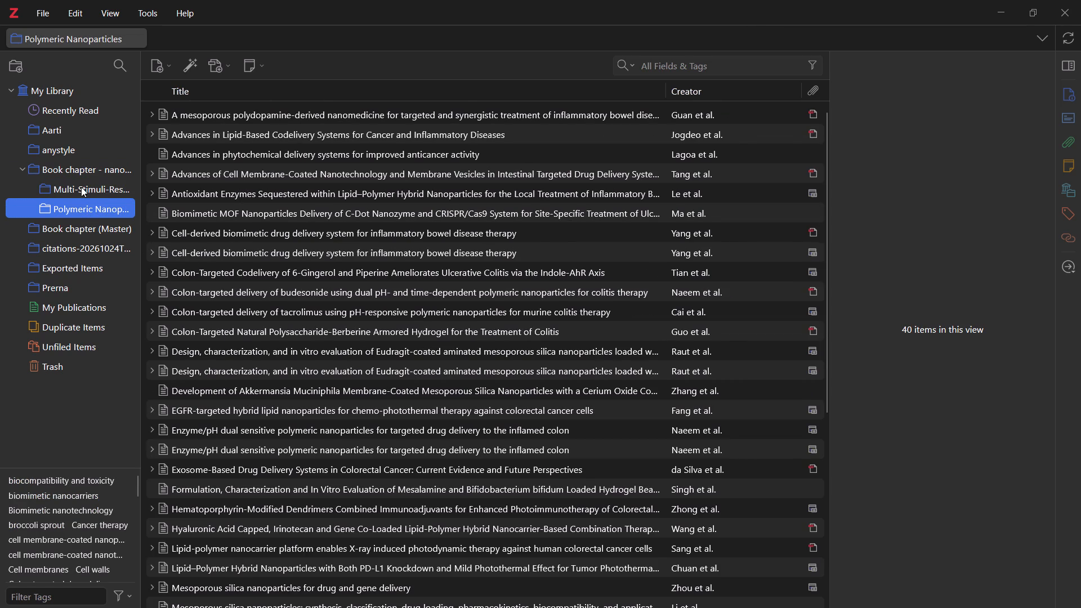
click(77, 184)
click(557, 318)
click(571, 366)
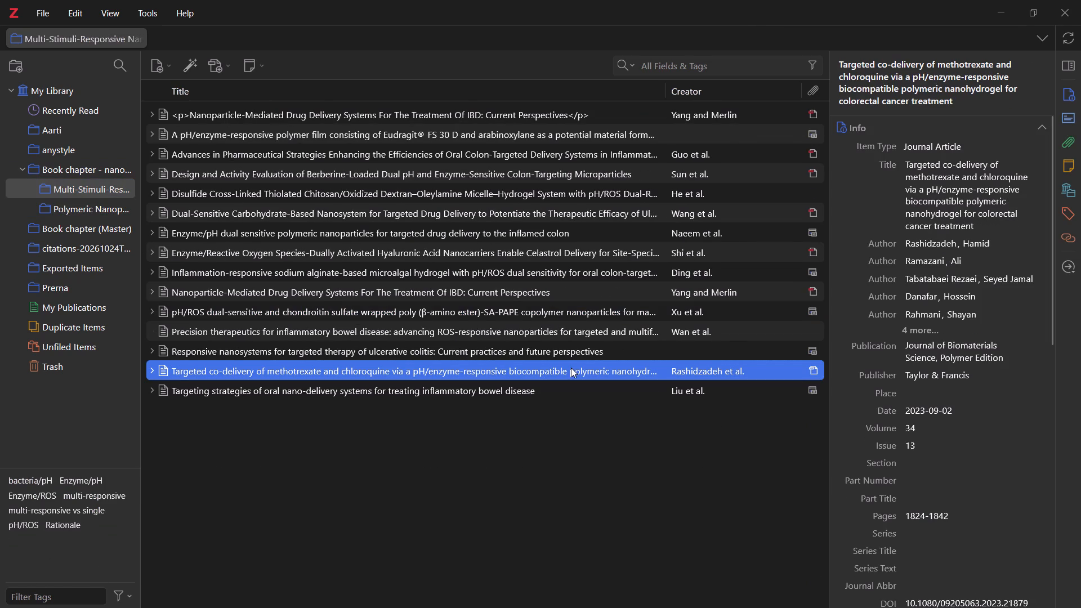
click(537, 390)
click(507, 357)
click(478, 300)
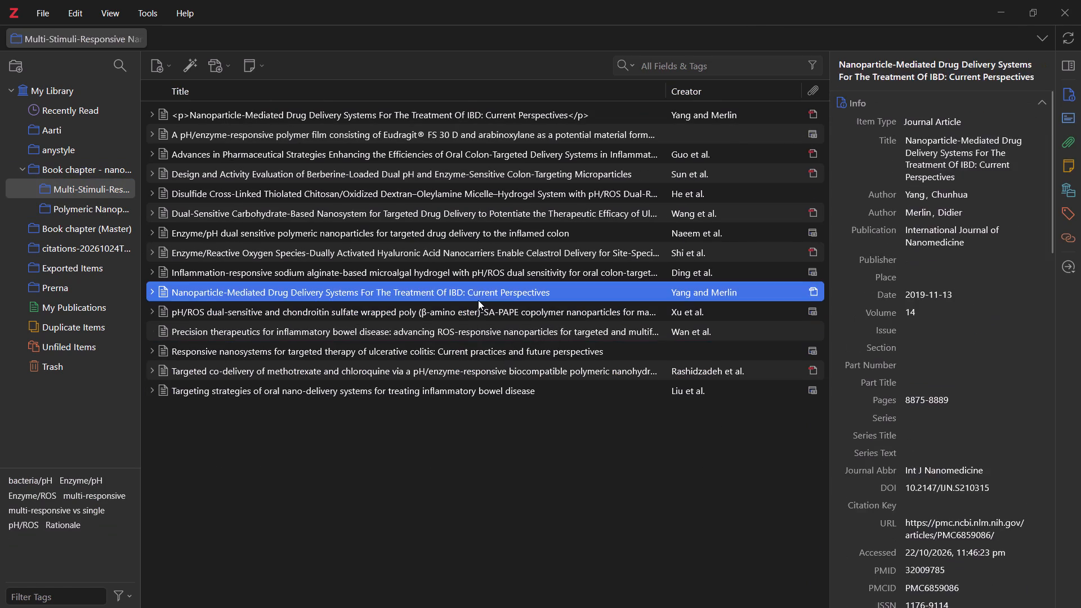
click(453, 259)
click(438, 213)
click(430, 164)
Review the reference lists in Polymeric Nanoparticles, Book chapter (Master), Exported Items and Prerna for comparison with anystyle.
click(78, 205)
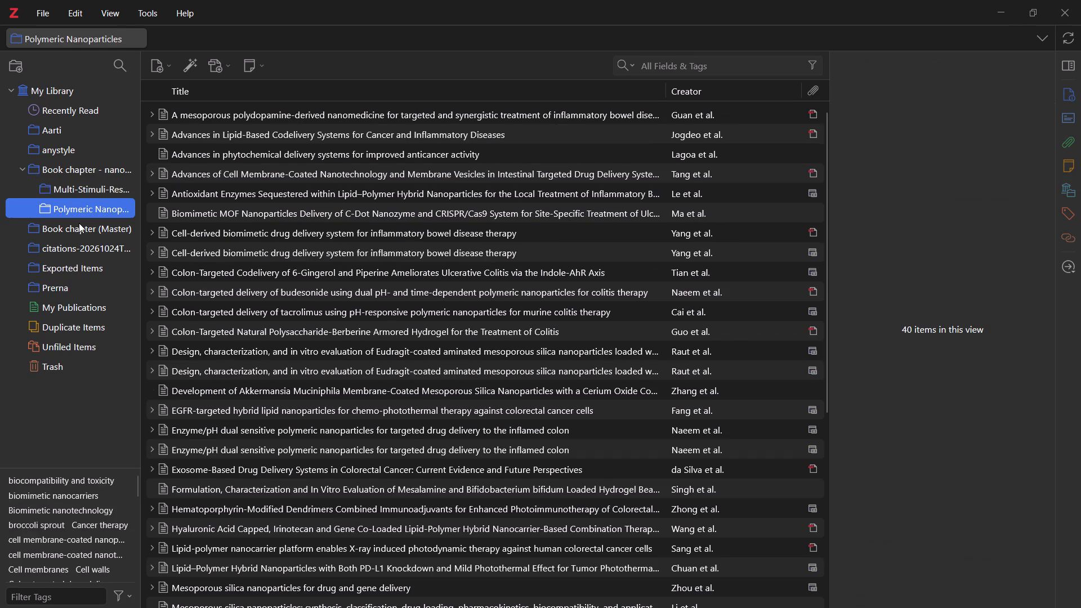
scroll(502, 401, down, 3)
click(53, 224)
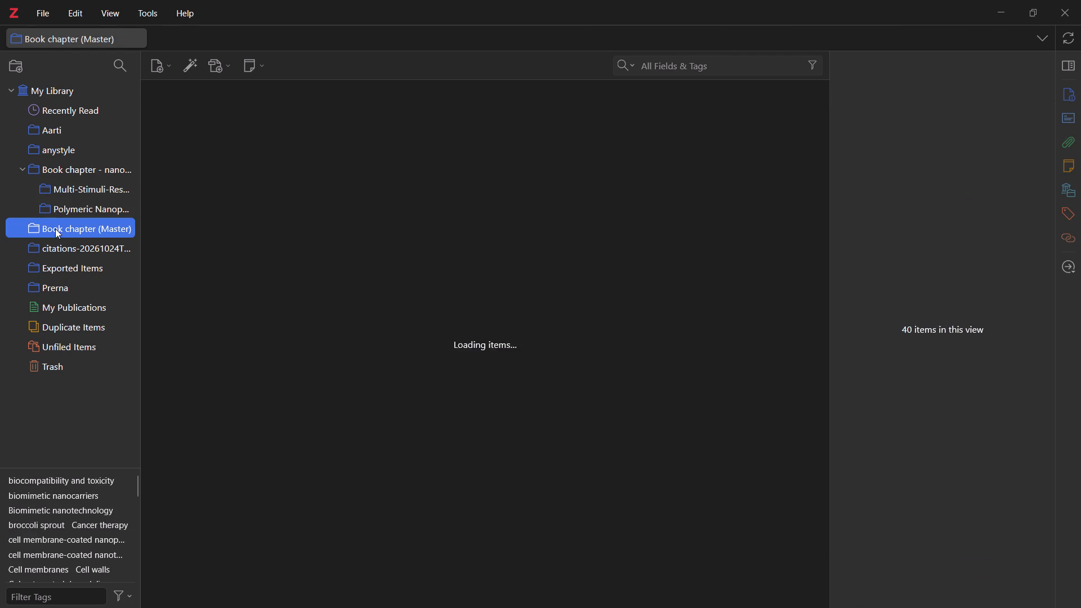
scroll(456, 359, down, 7)
scroll(398, 353, down, 5)
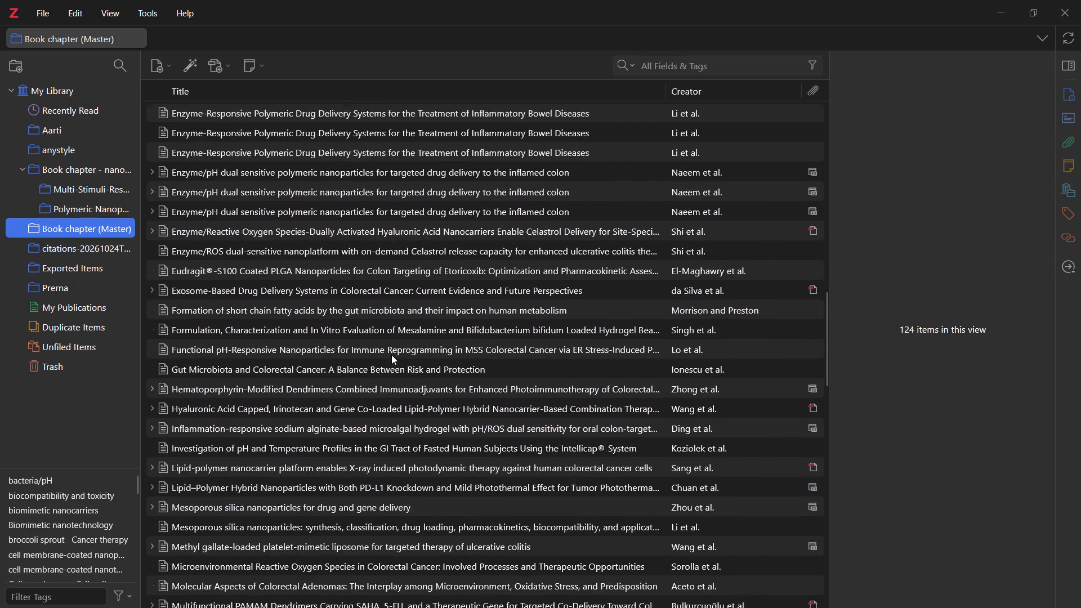
scroll(391, 355, down, 5)
scroll(372, 361, up, 2)
scroll(370, 361, down, 1)
click(57, 263)
click(58, 281)
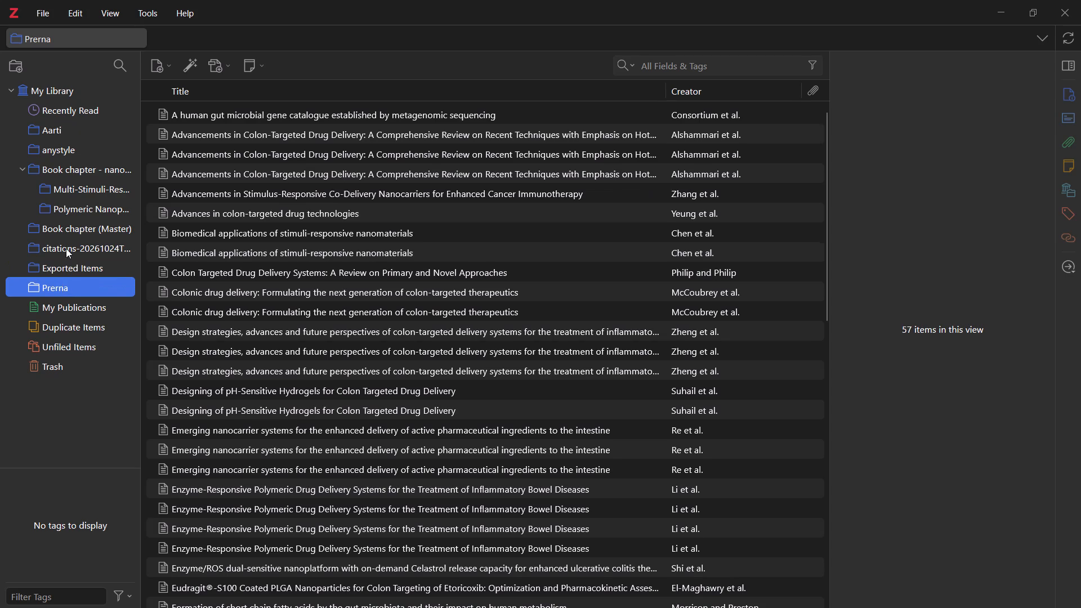
Add all references in the anystyle collection to the Prerna collection.
click(52, 148)
click(616, 527)
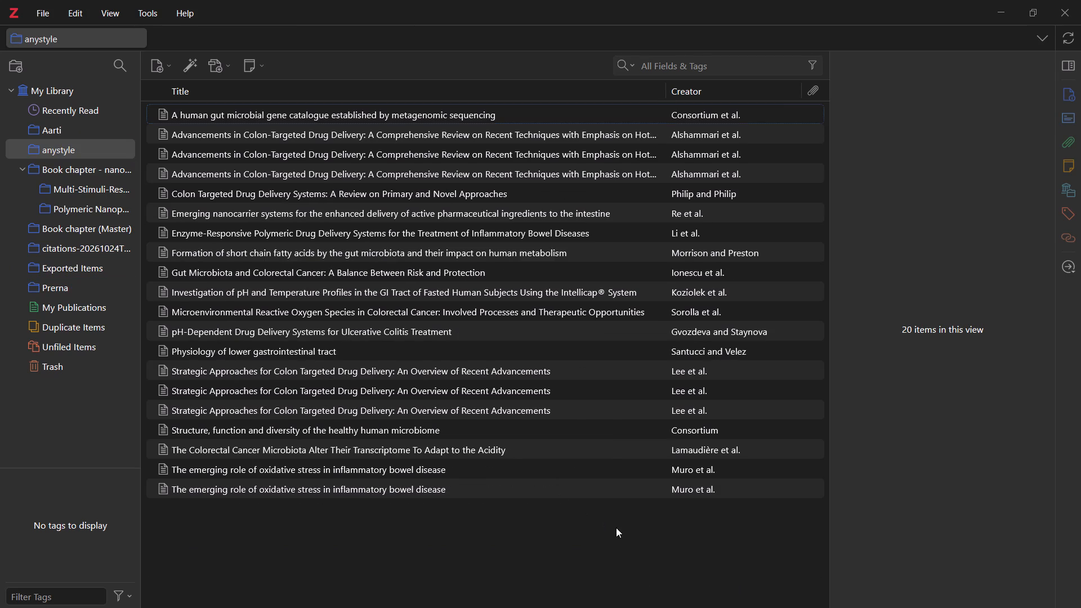
drag(635, 516, 579, 442)
drag(579, 442, 477, 144)
click(437, 115)
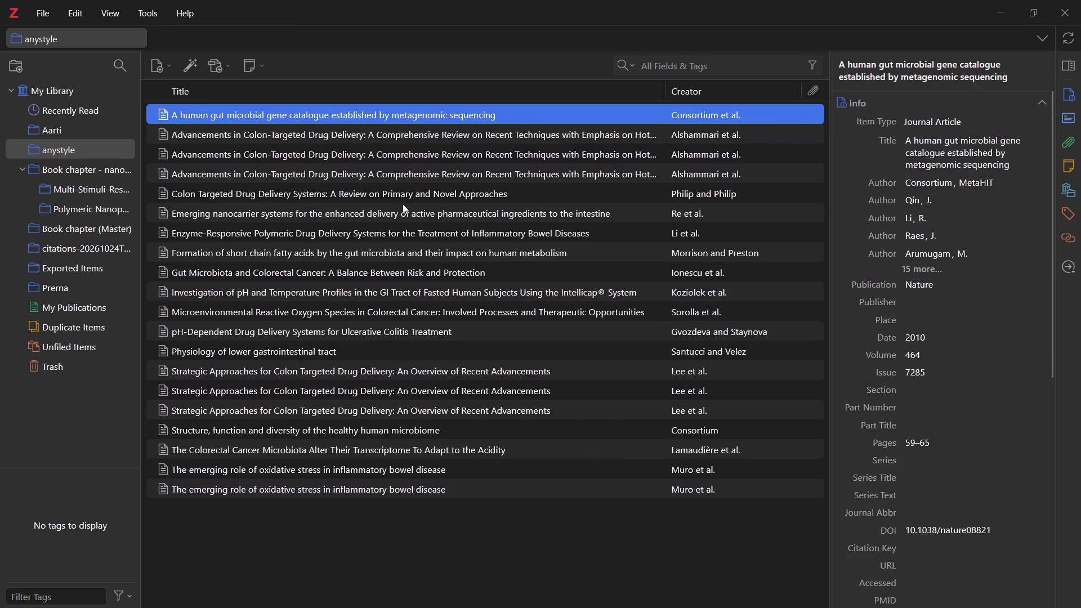
key(ctrl+a)
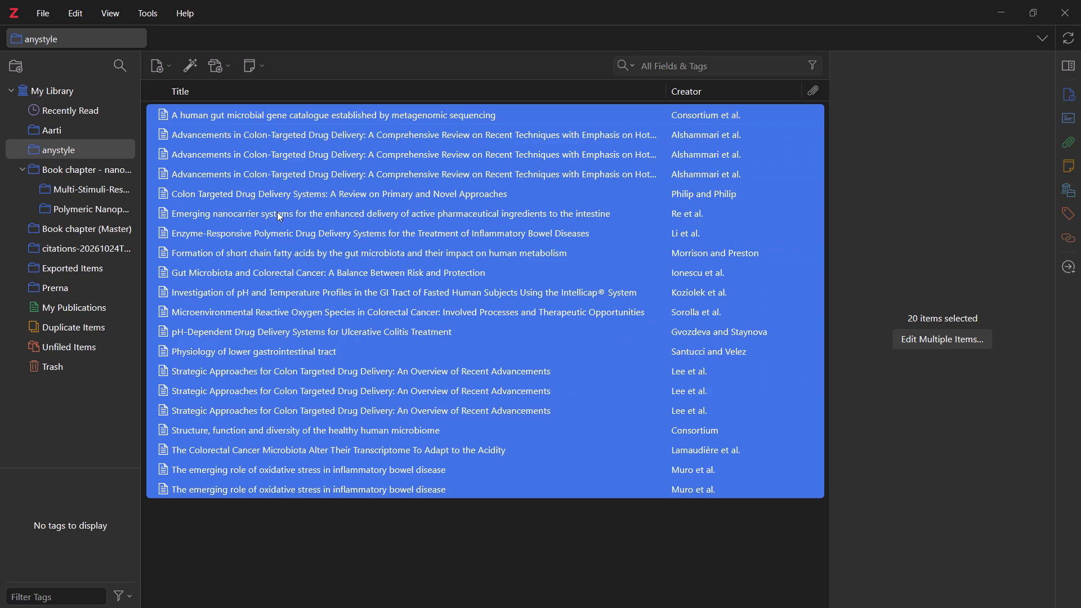
right_click(341, 258)
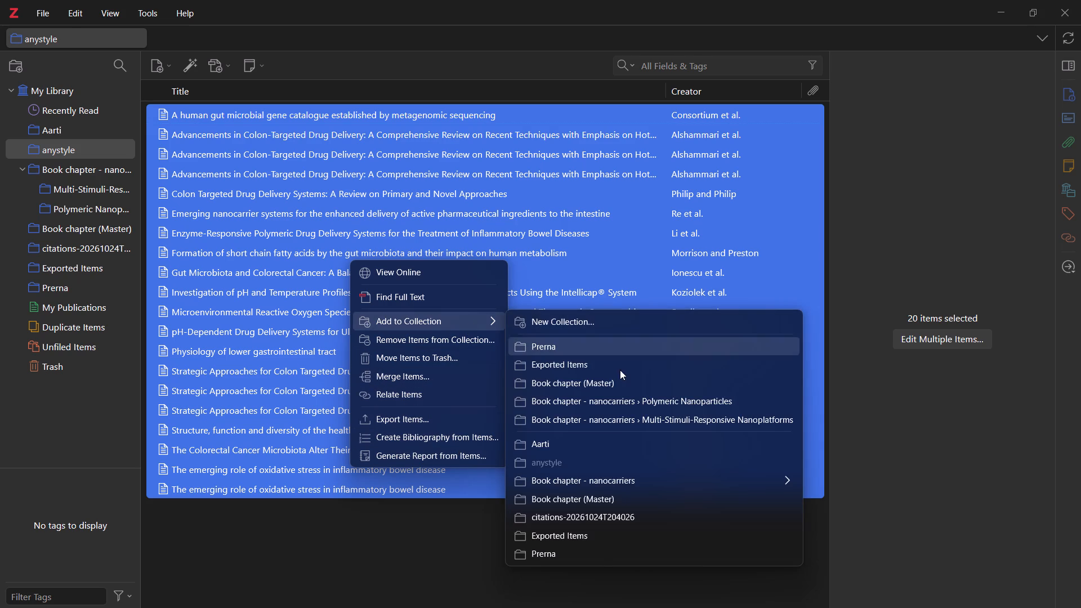
click(601, 346)
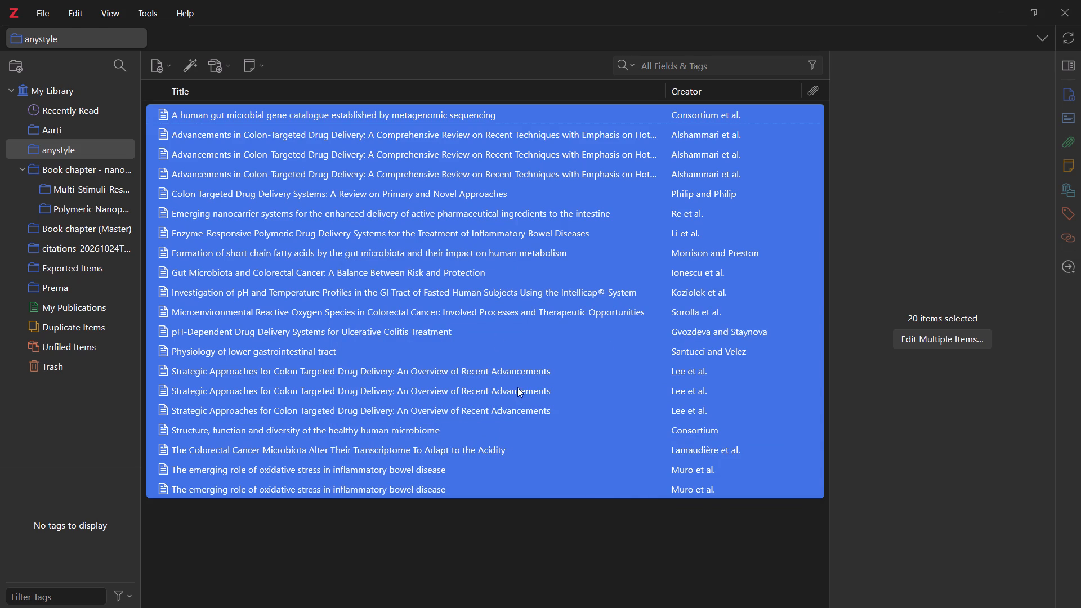
Add all the anystyle references to the Book chapter (Master) collection as well.
right_click(507, 366)
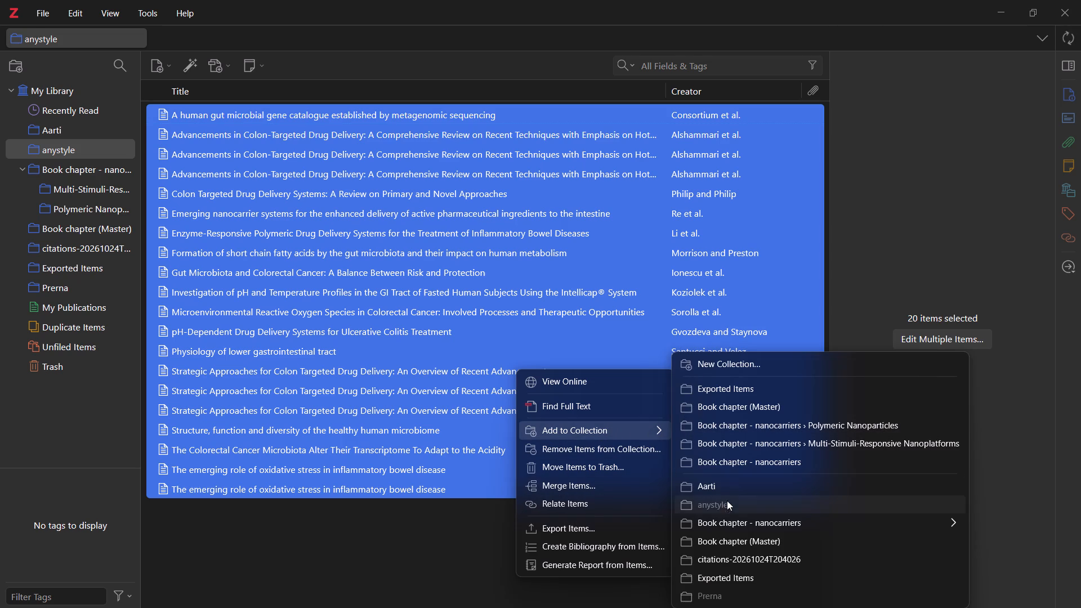
click(763, 538)
click(278, 507)
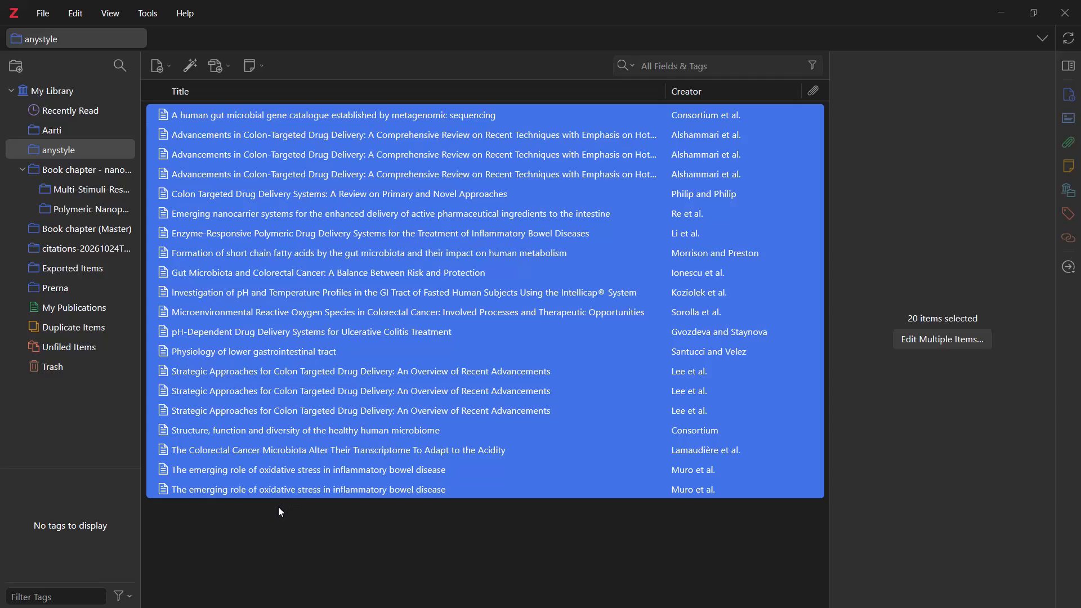
Check the contents of Book chapter (Master), the citations collection, Exported Items, Prerna and My Publications.
click(44, 272)
click(67, 244)
click(79, 222)
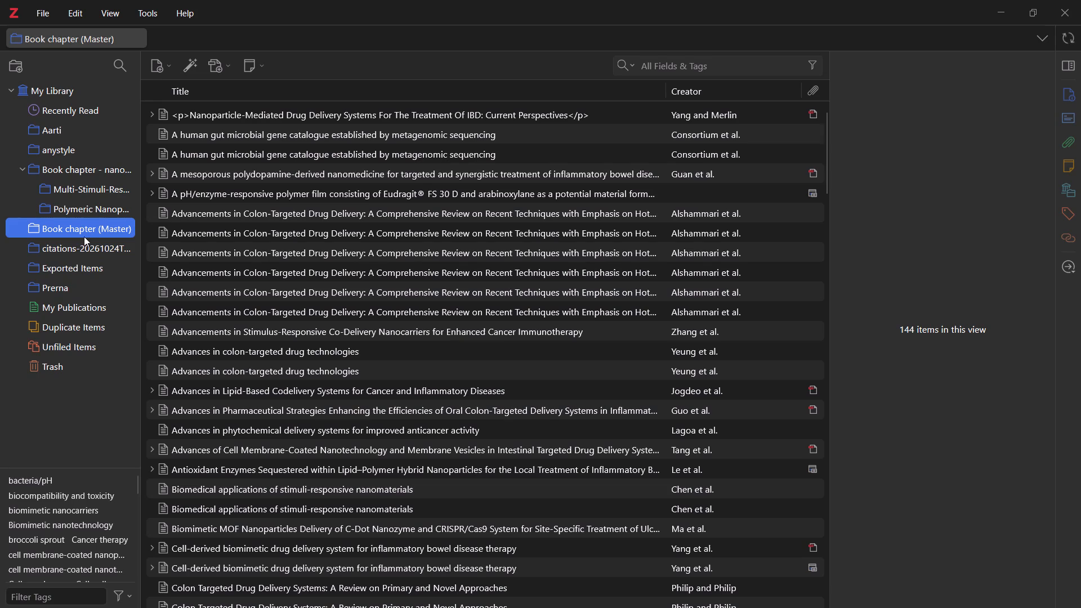
click(70, 242)
click(70, 265)
click(50, 287)
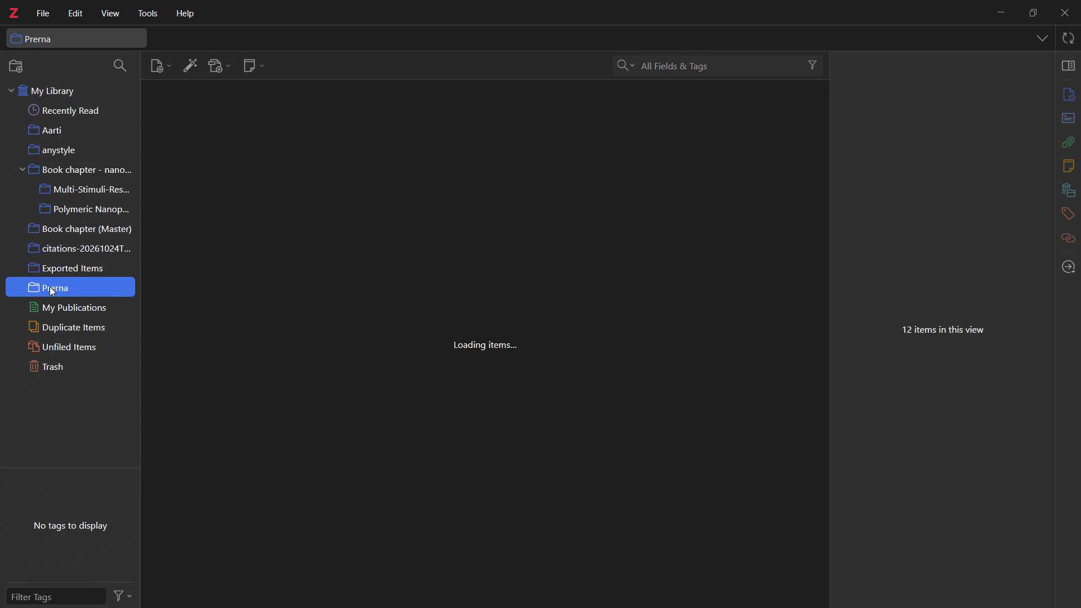
click(72, 305)
Inspect the first entries in Duplicate Items and sort the list by attachment, by creator and finally by title.
click(78, 328)
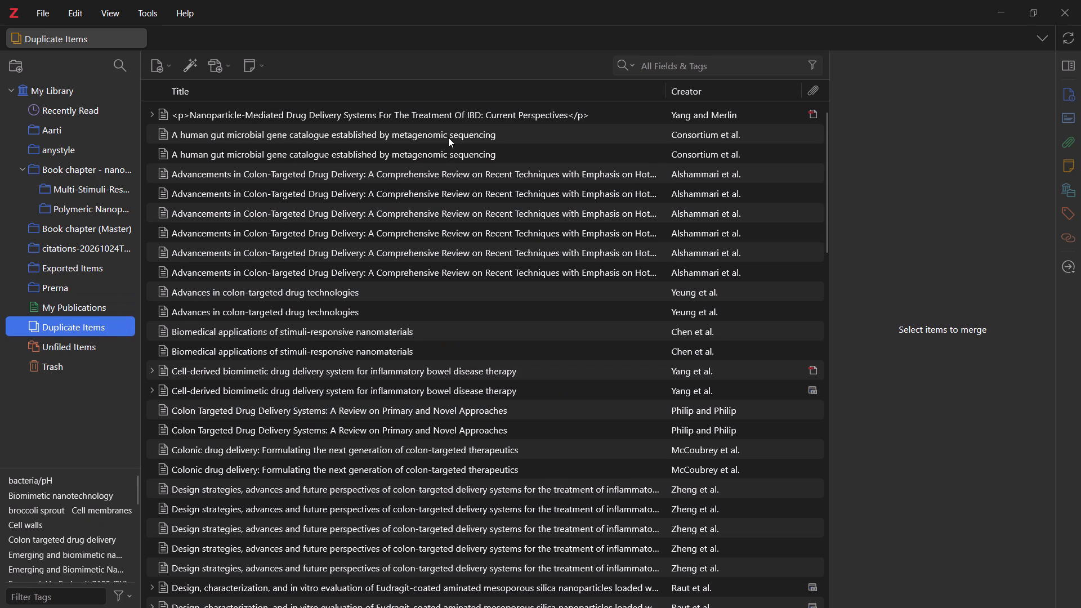
click(460, 128)
click(497, 116)
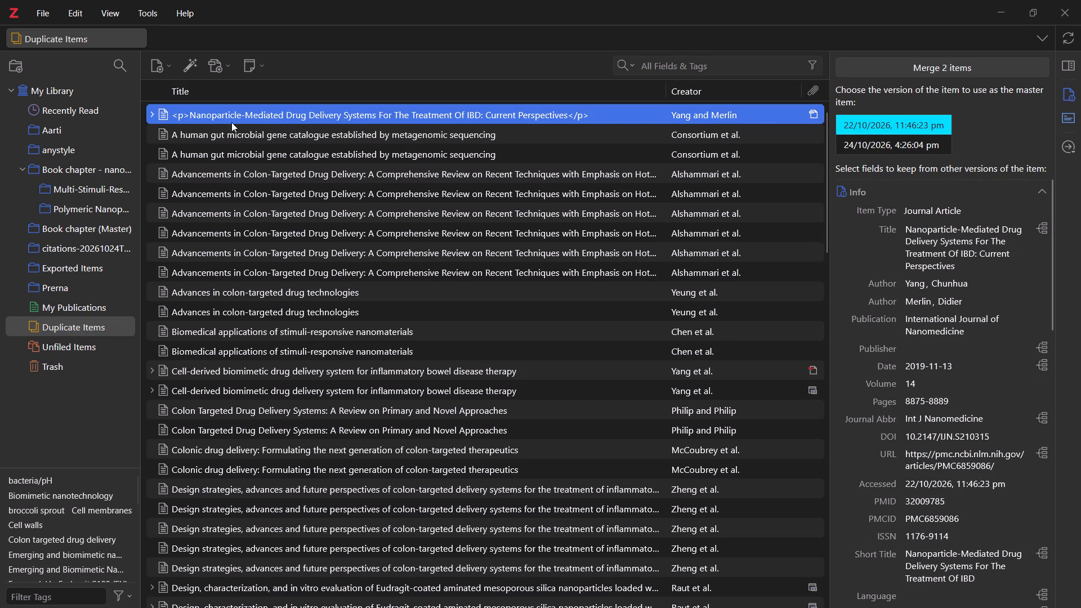
click(421, 159)
click(811, 91)
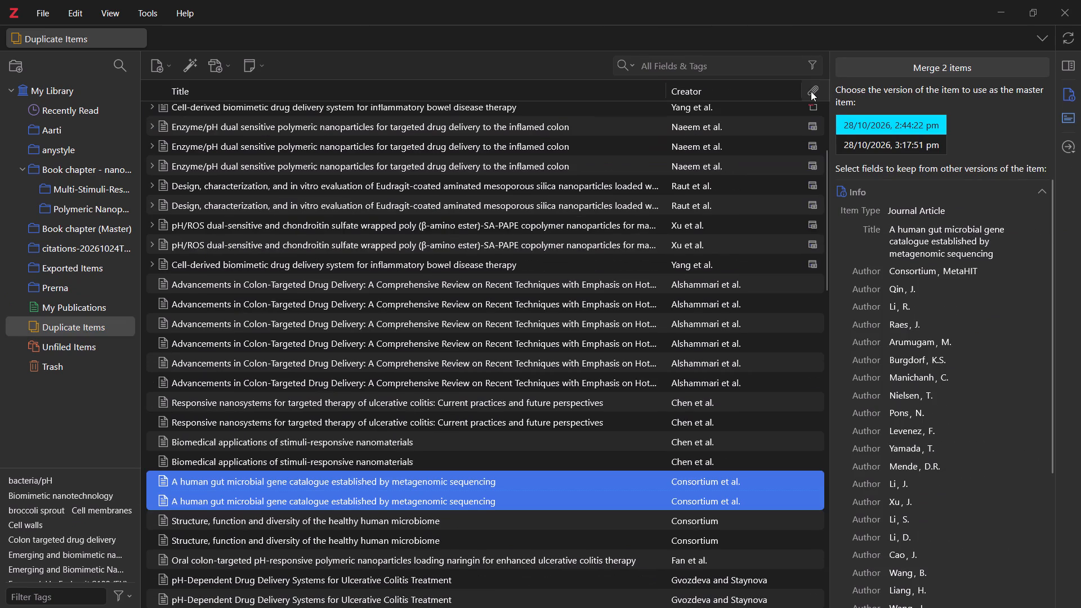
click(811, 91)
click(775, 92)
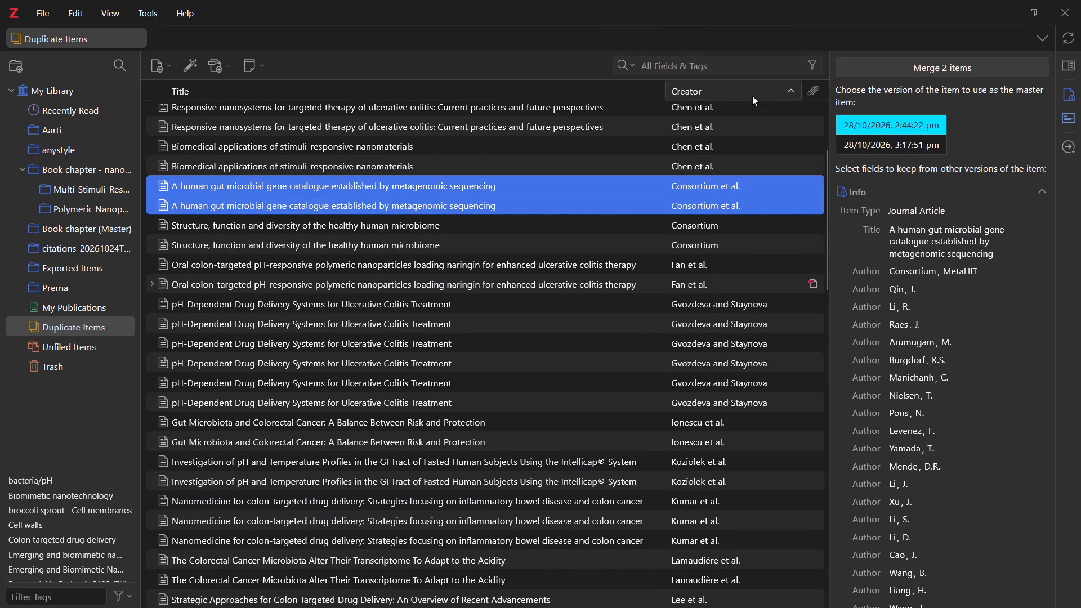
click(569, 91)
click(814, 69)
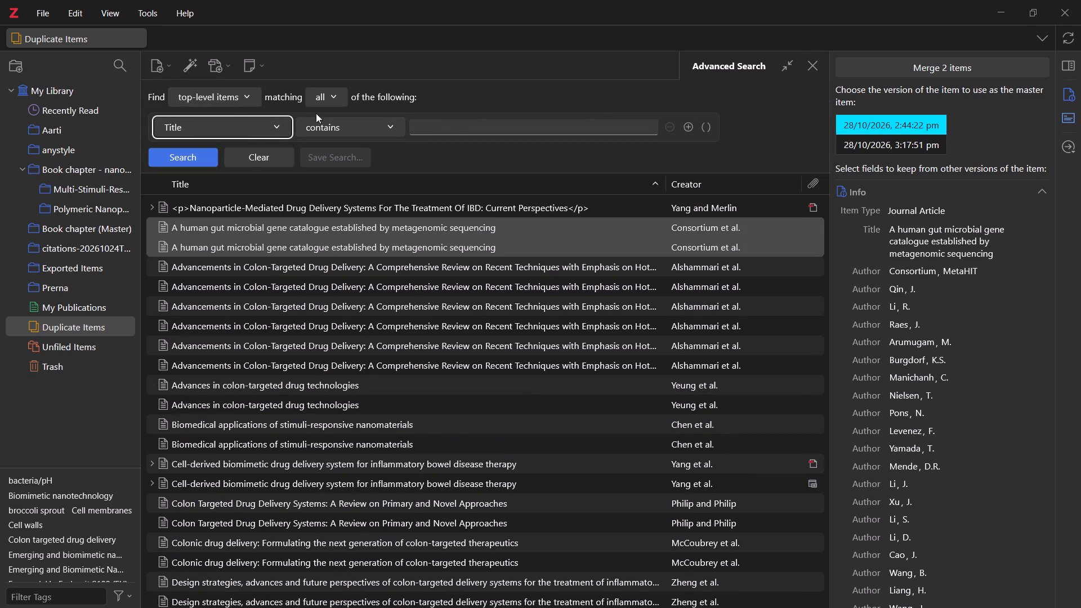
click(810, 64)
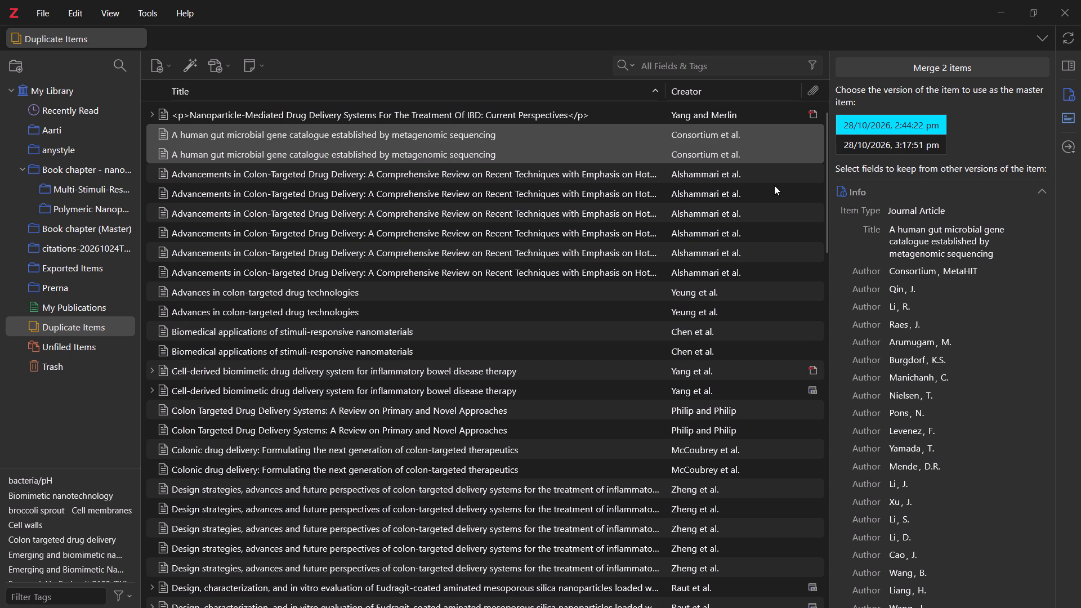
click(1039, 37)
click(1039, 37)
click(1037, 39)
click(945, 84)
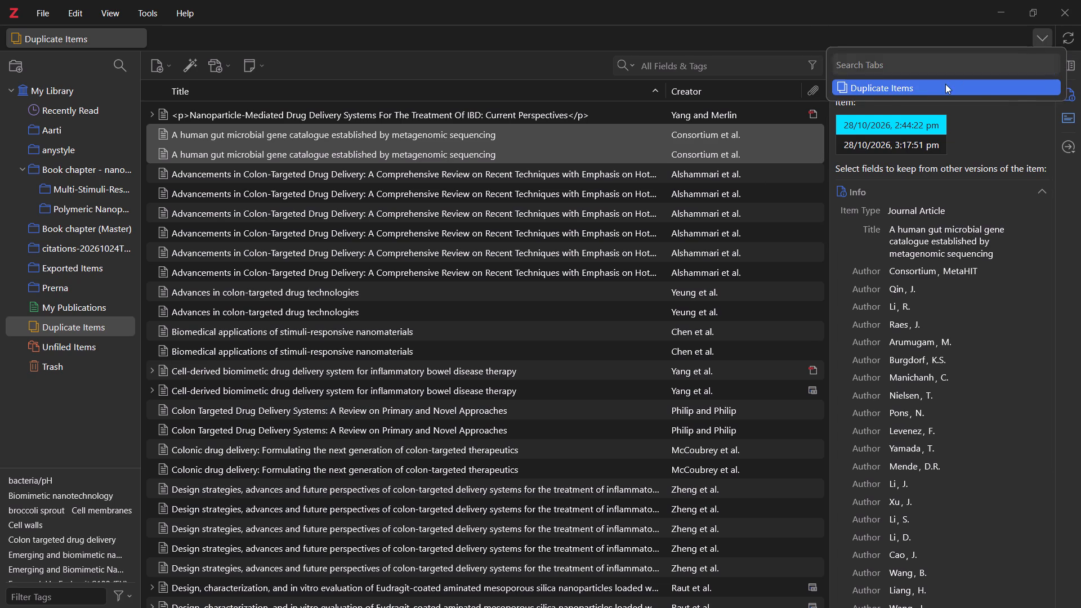
Compare the two versions of the duplicate "Nanoparticle-Mediated Drug Delivery Systems For The Treatment Of IBD" entry as possible master items.
click(619, 115)
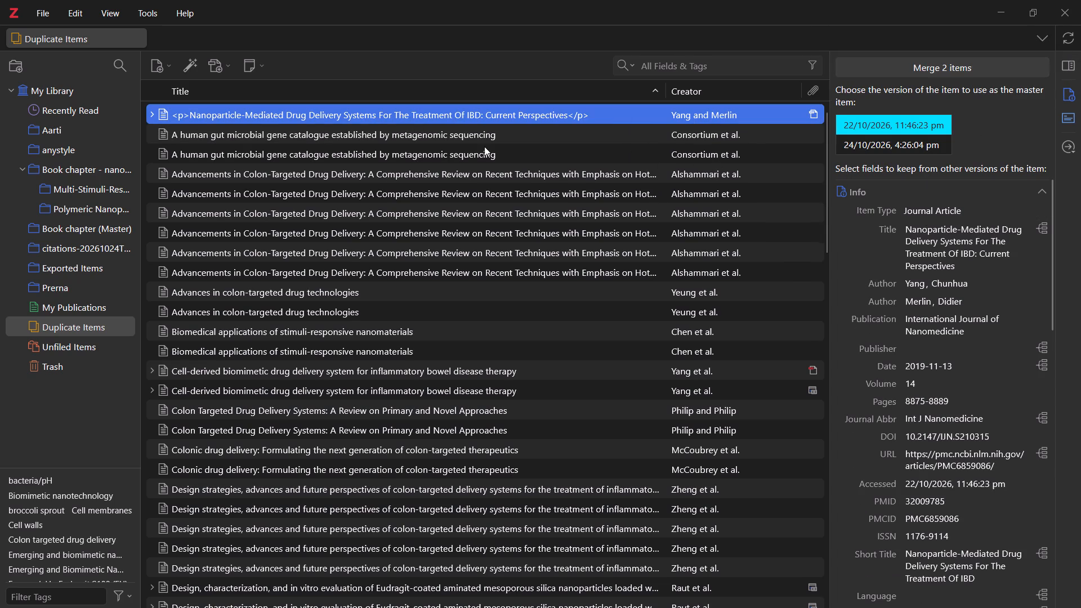
click(896, 142)
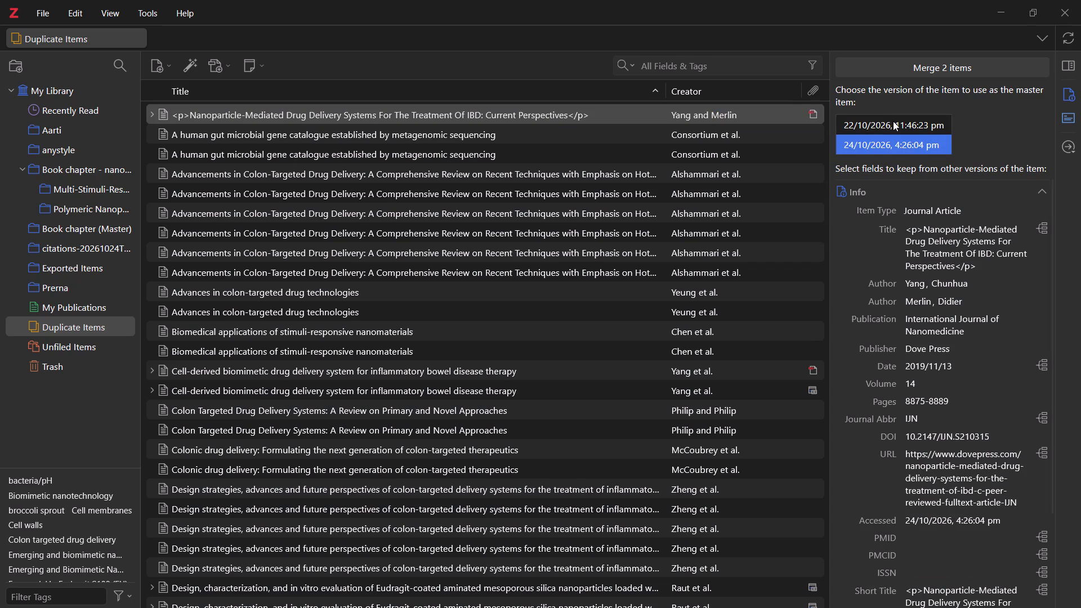
click(893, 121)
click(892, 135)
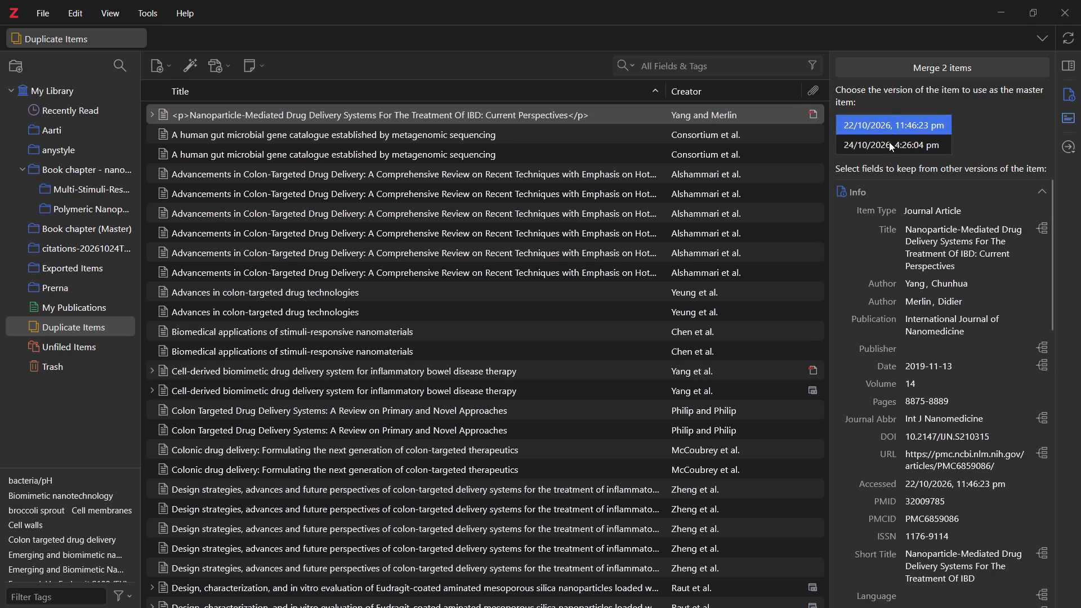
click(888, 144)
click(887, 124)
click(886, 139)
click(886, 127)
click(887, 139)
click(885, 124)
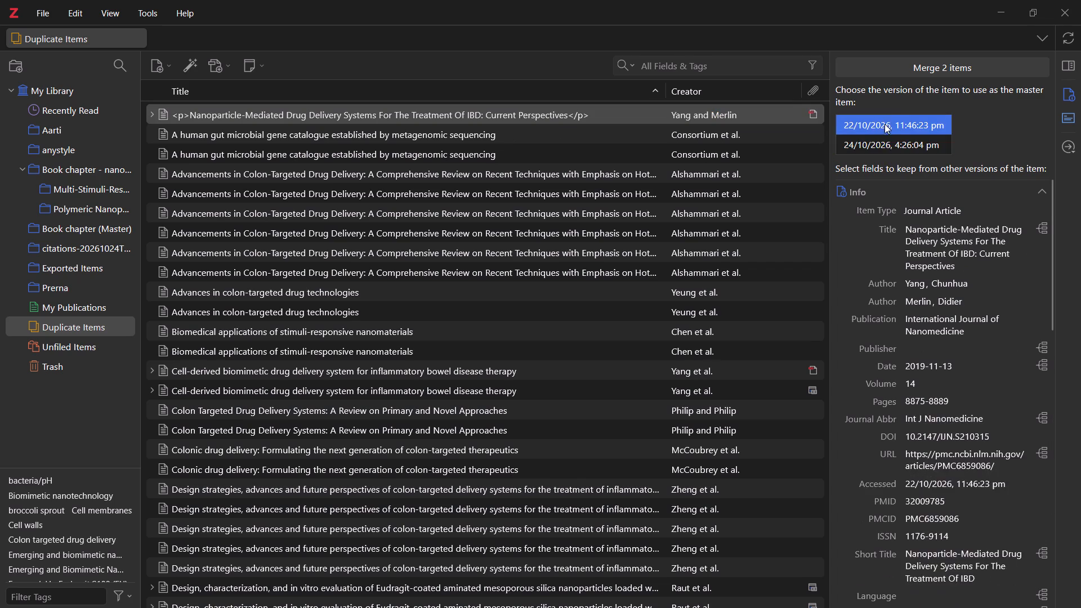
click(885, 137)
click(883, 124)
click(883, 138)
click(883, 124)
click(883, 137)
drag(884, 125, 885, 134)
click(887, 146)
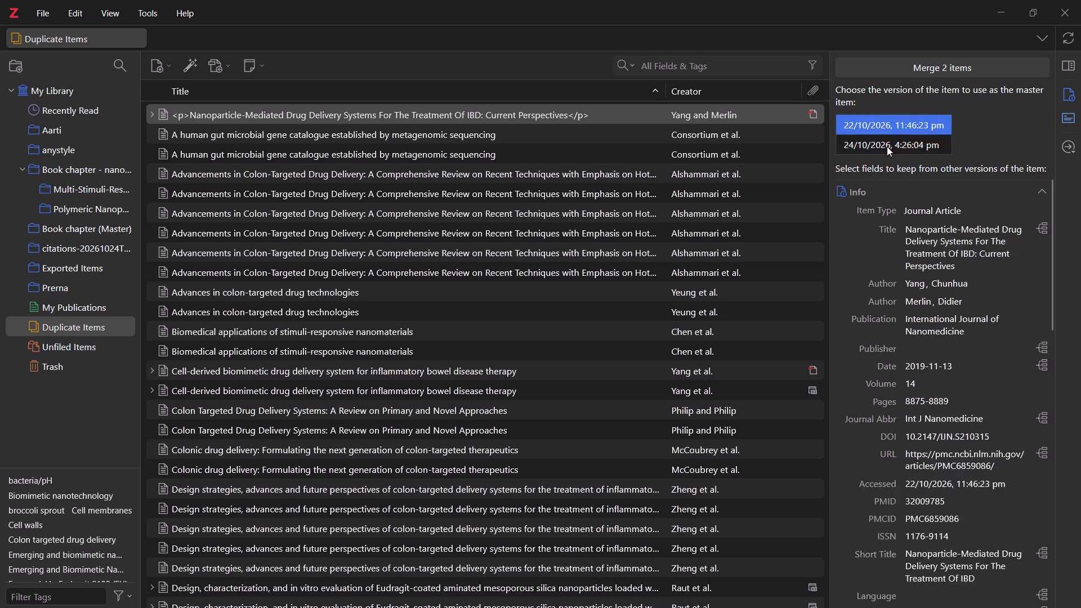
click(886, 133)
Examine the abstract and bibliographic info of the Nanoparticle-Mediated duplicate's selected version.
click(1073, 122)
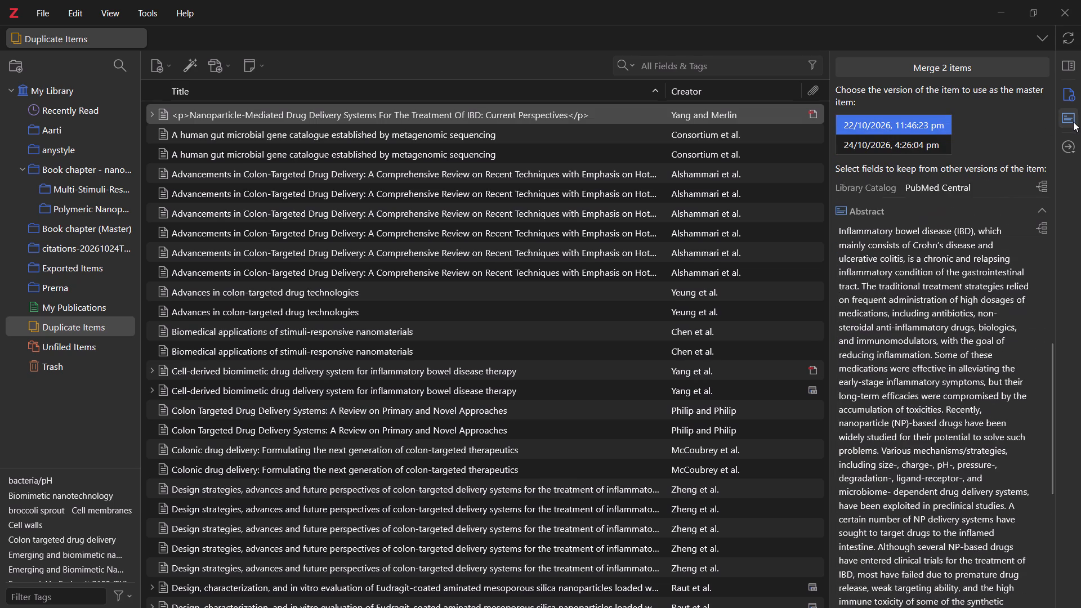
click(1066, 95)
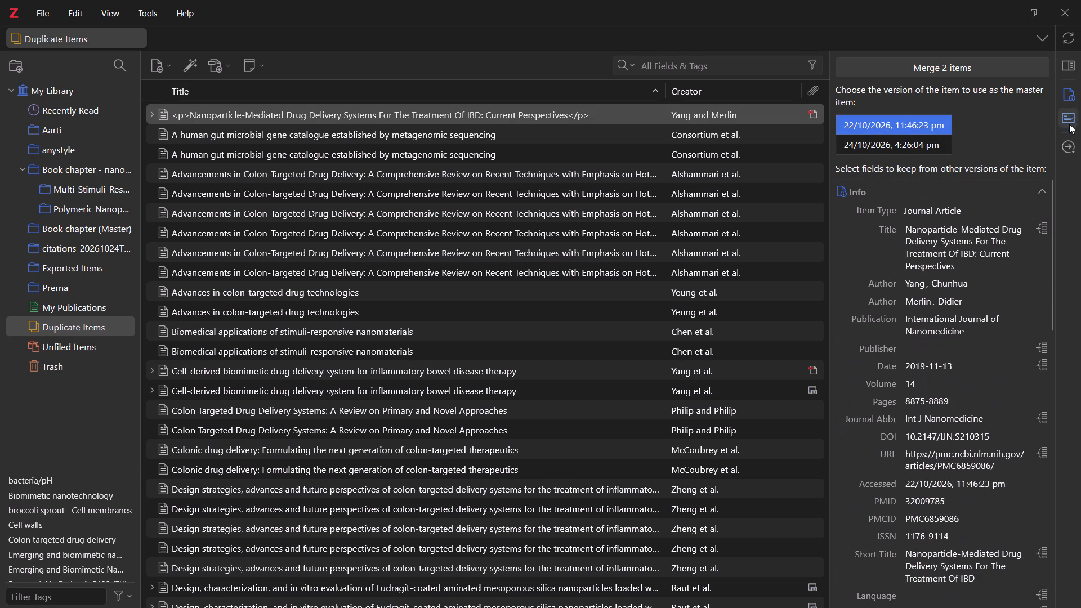
click(1068, 147)
click(1066, 119)
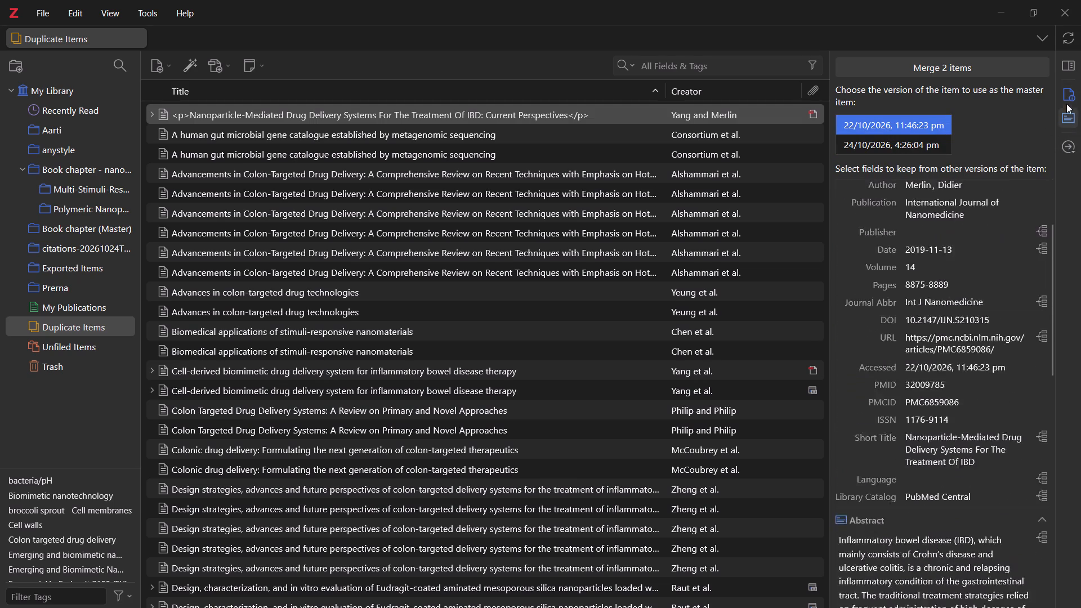
click(1066, 90)
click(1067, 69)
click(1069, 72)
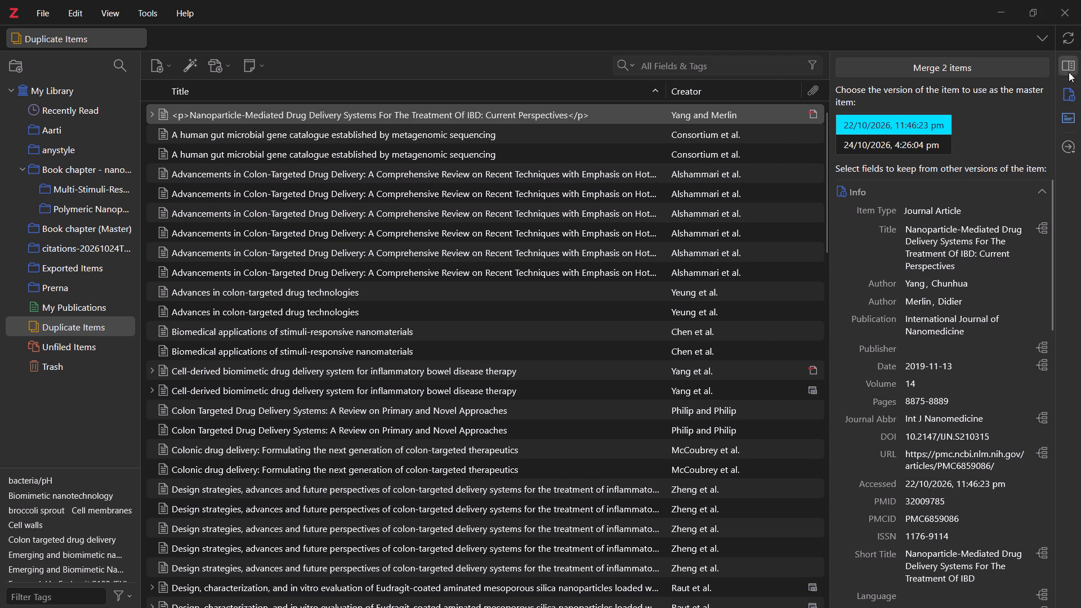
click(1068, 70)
Inspect the human gut microbial gene catalogue duplicates and compare the versions of "Advancements in Colon-Targeted Drug Delivery" offered for merging.
click(318, 151)
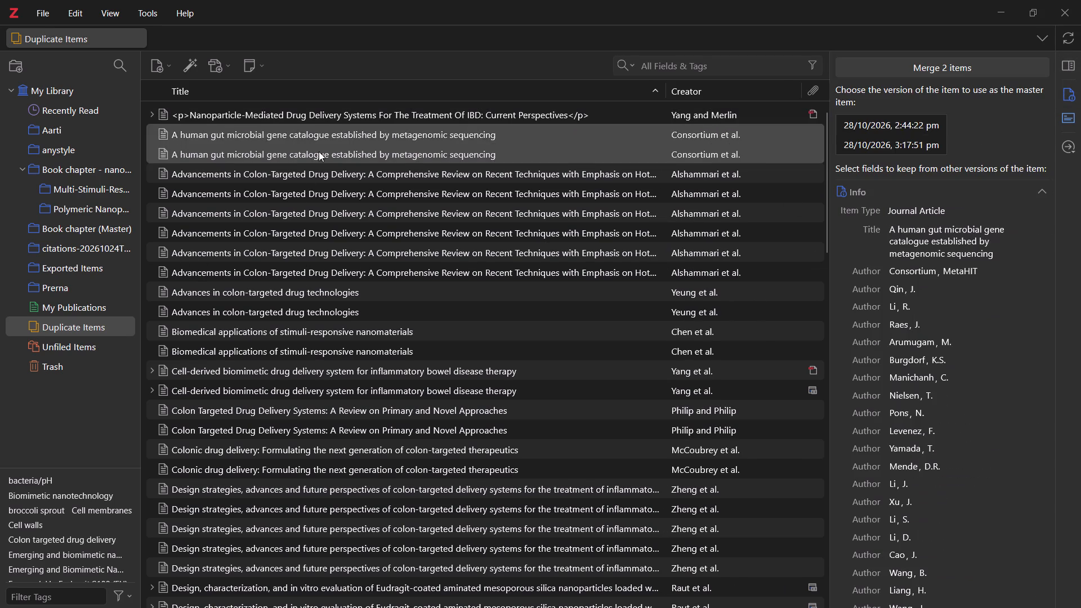
click(385, 178)
click(434, 177)
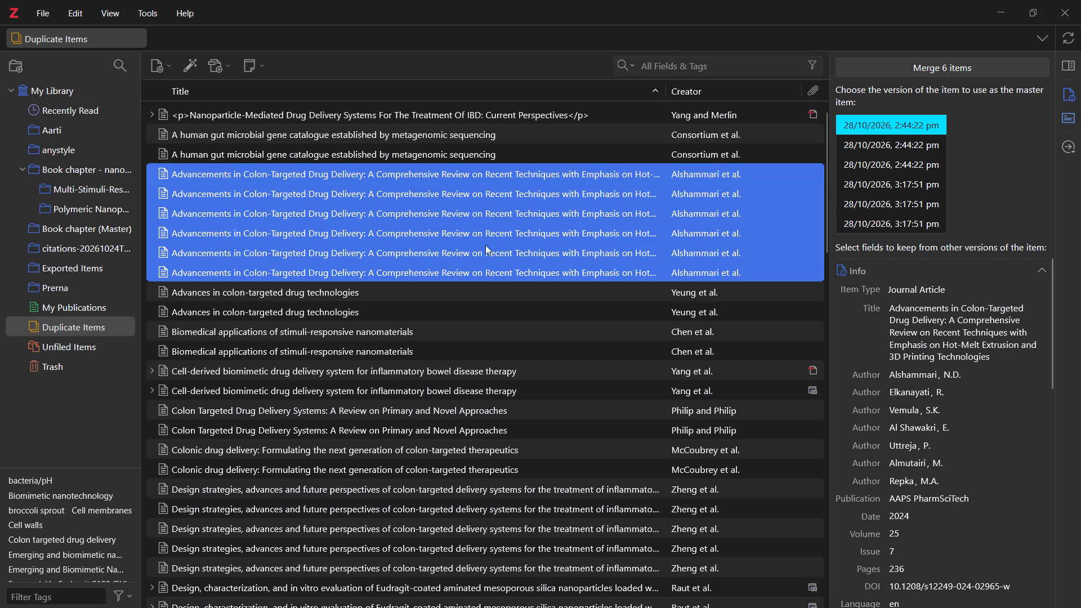
click(874, 145)
click(887, 163)
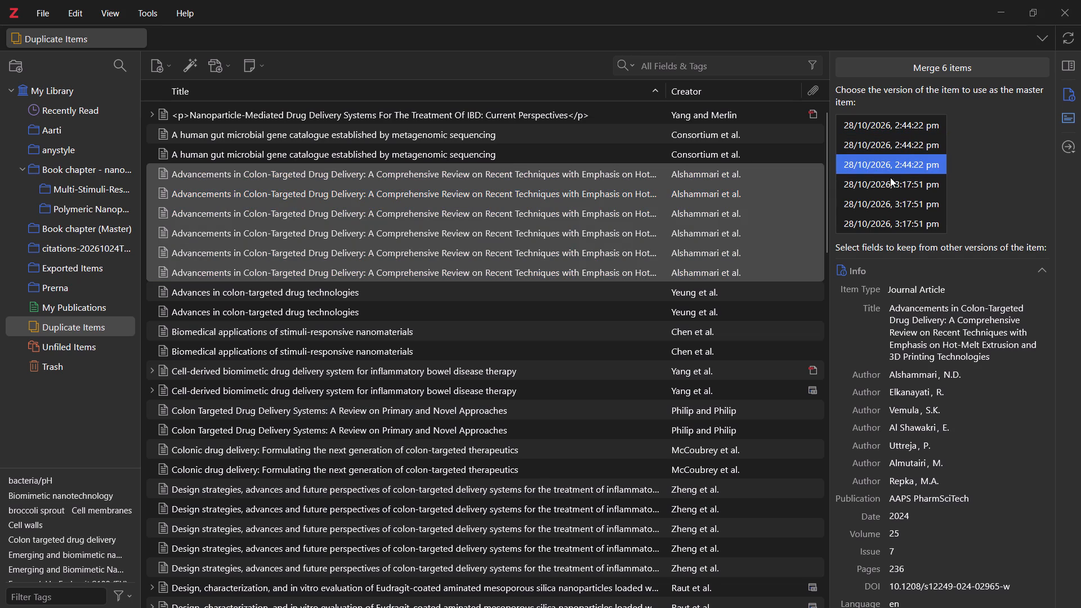
click(881, 188)
click(894, 205)
click(897, 230)
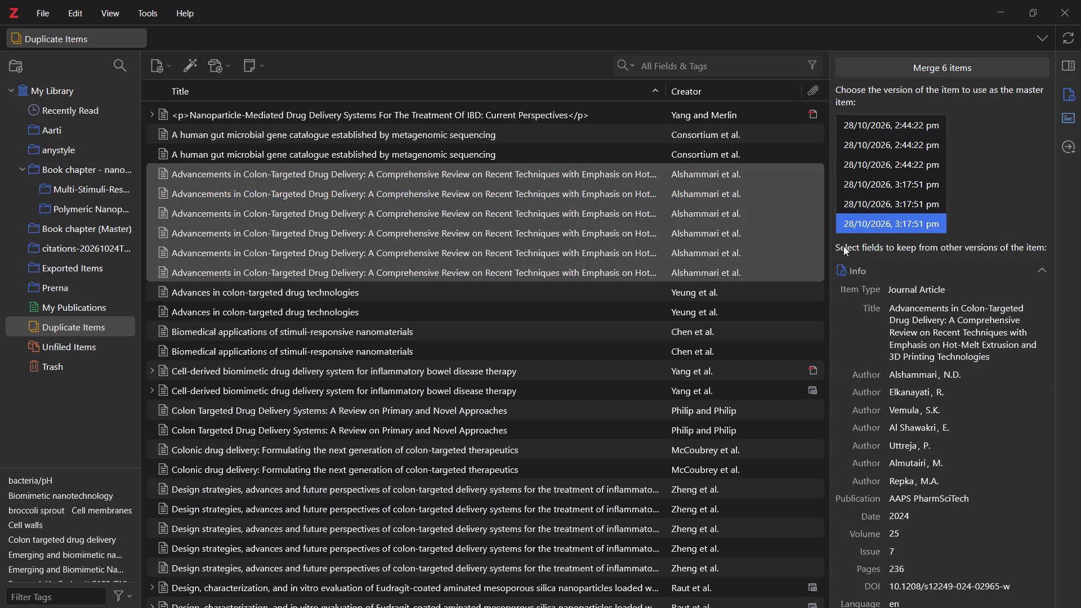
click(852, 248)
click(885, 243)
drag(934, 245, 942, 247)
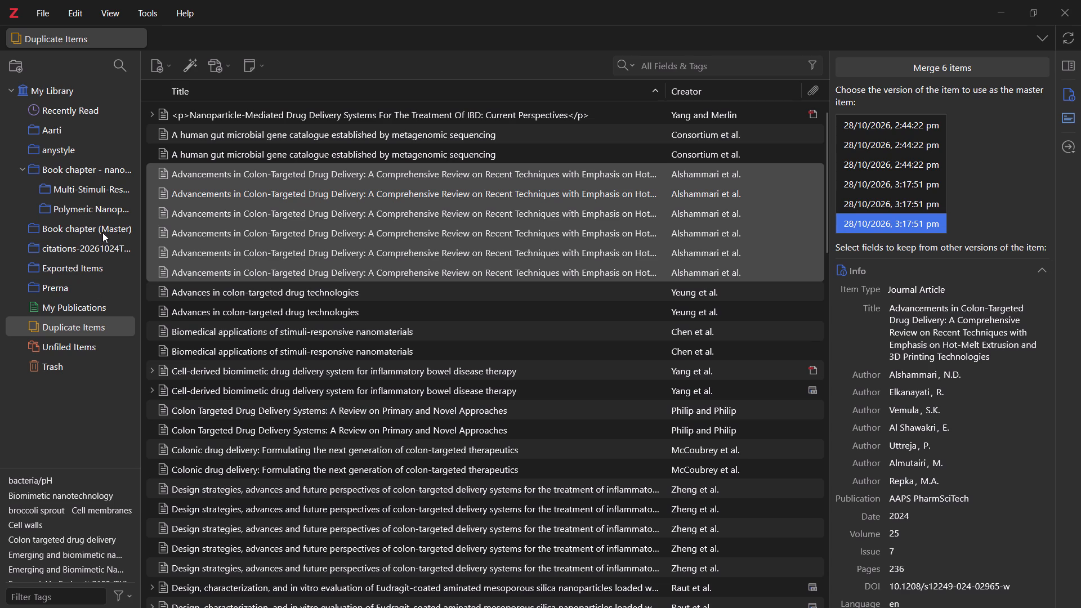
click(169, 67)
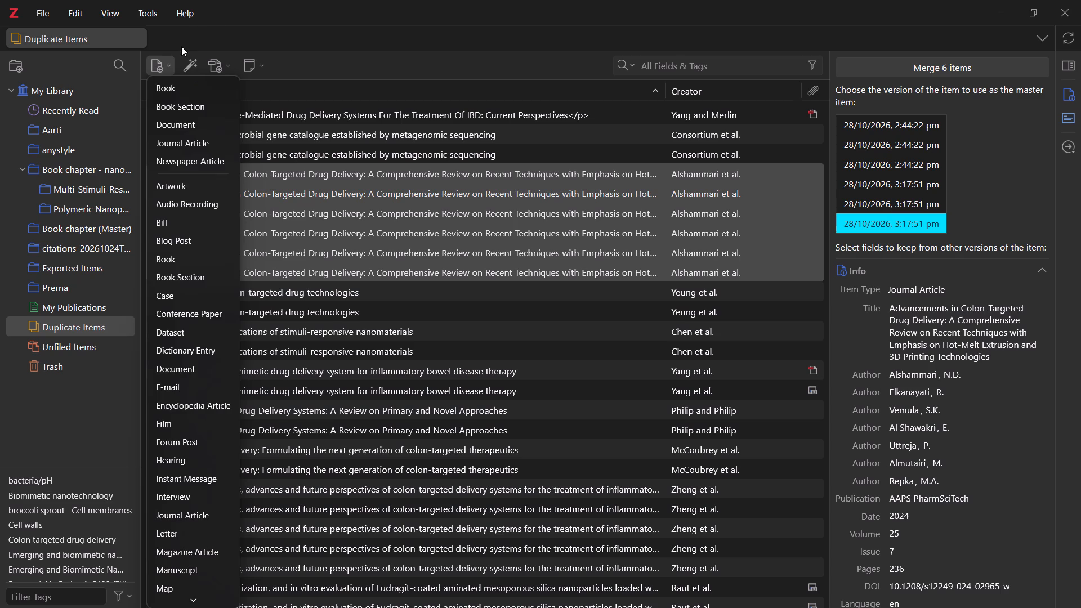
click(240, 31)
Check the citations, Book chapter (Master) and Exported Items collections, and examine the references and available collection actions in Prerna.
click(73, 242)
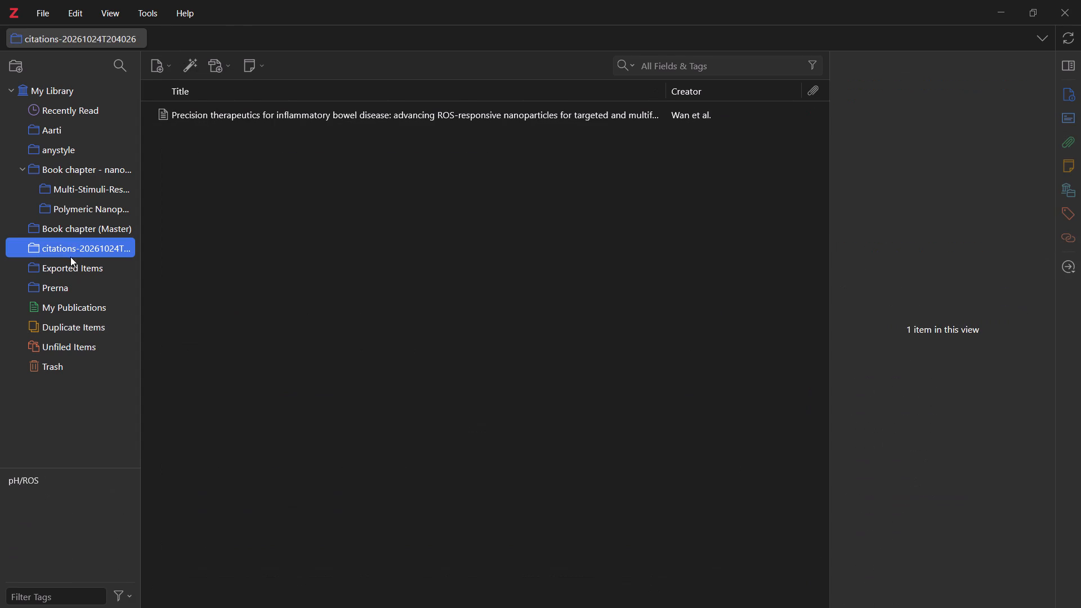
click(77, 230)
click(69, 261)
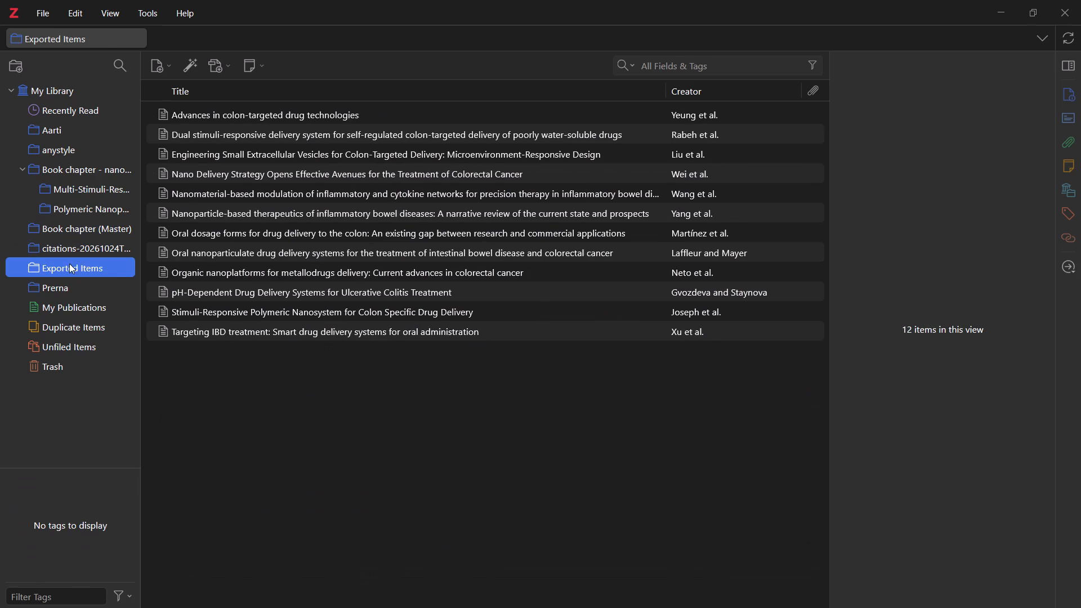
click(57, 285)
right_click(57, 285)
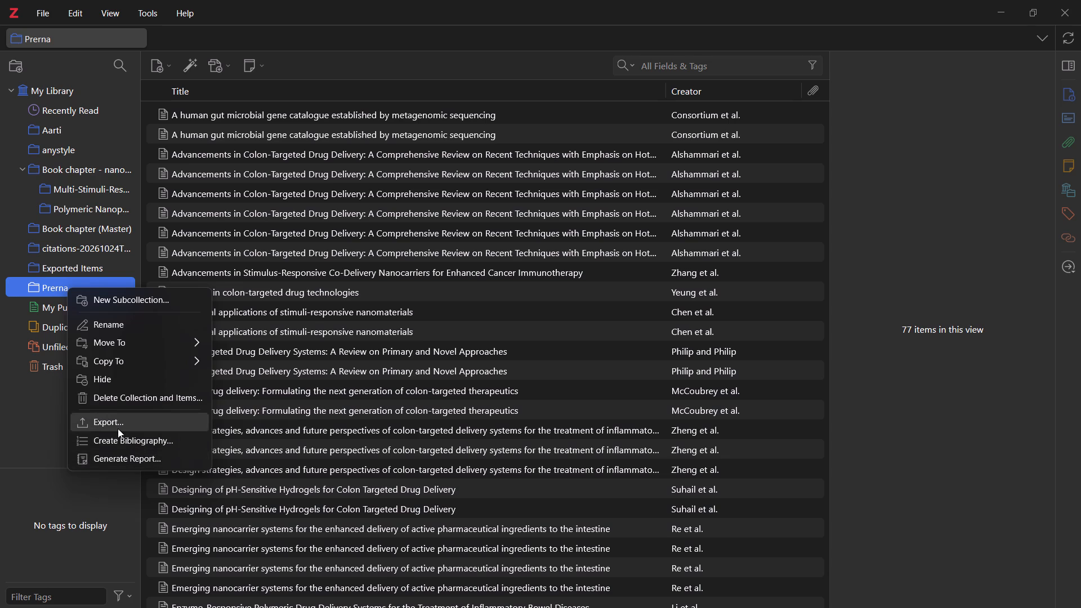
click(29, 385)
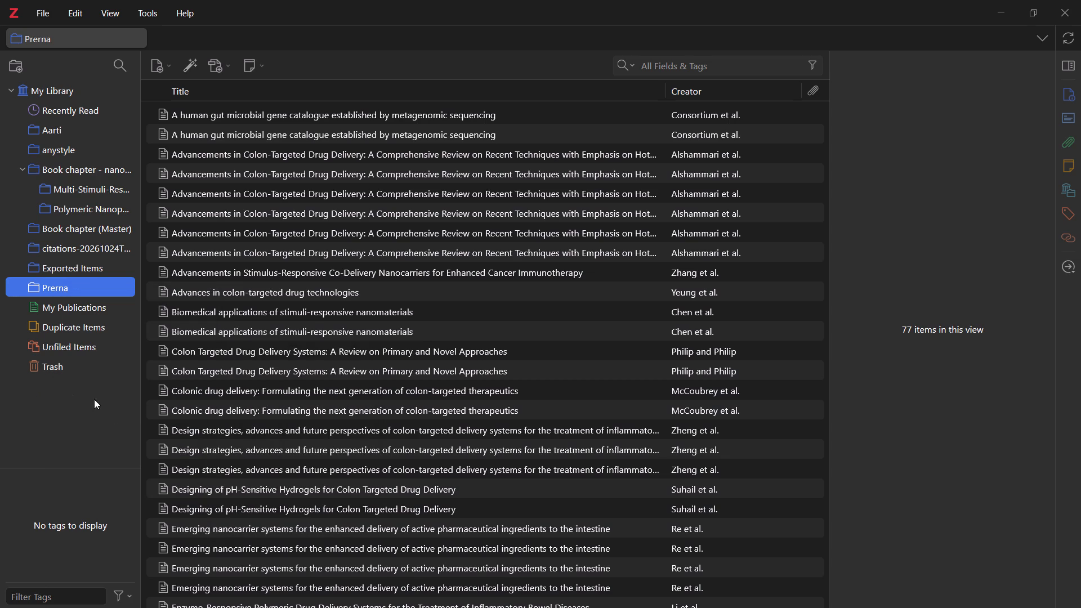
scroll(519, 387, down, 7)
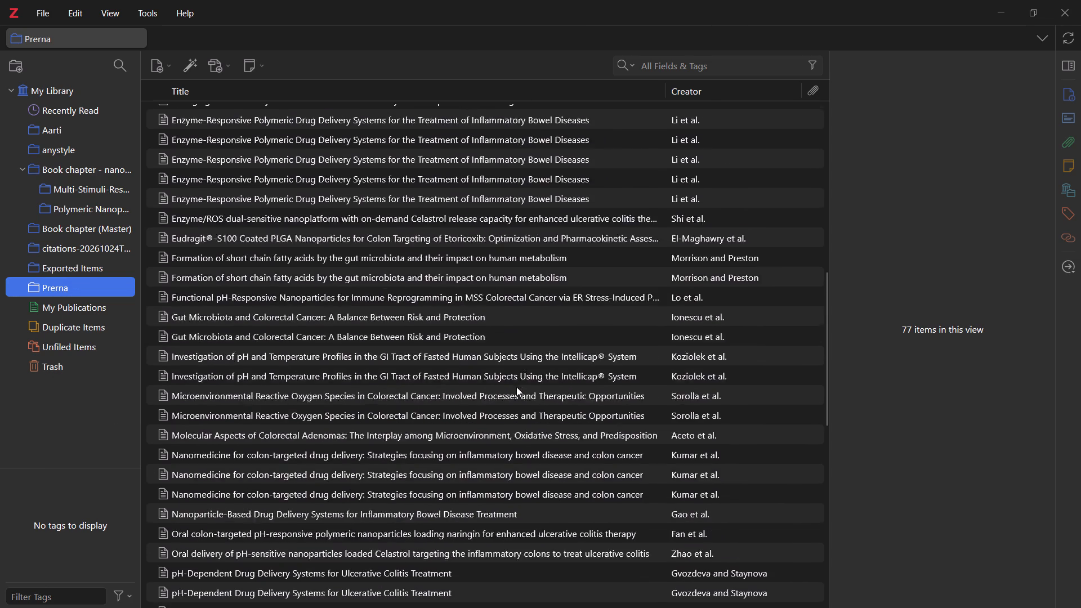
scroll(539, 357, up, 3)
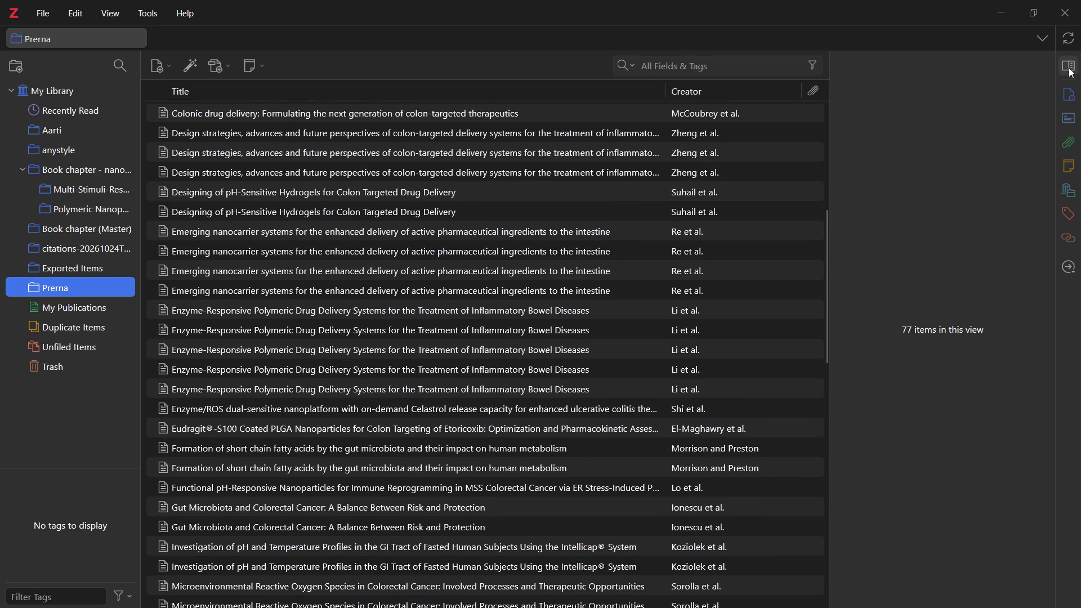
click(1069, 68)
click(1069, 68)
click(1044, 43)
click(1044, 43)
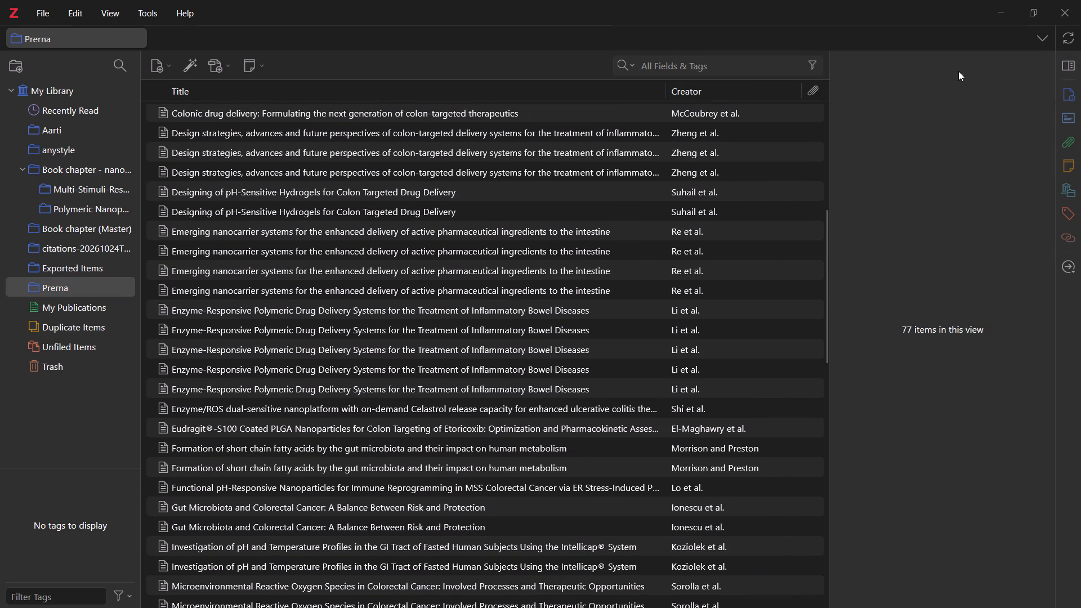
Check the Book chapter - nanocarriers and Book chapter (Master) collections, and return to Prerna.
click(73, 214)
click(68, 180)
click(84, 172)
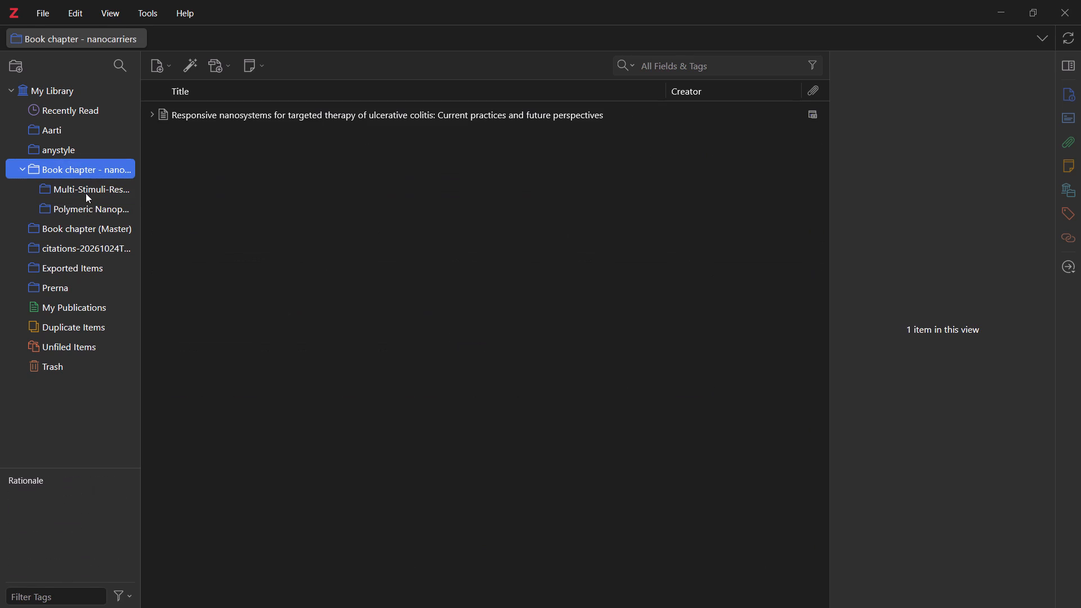
click(83, 236)
click(65, 278)
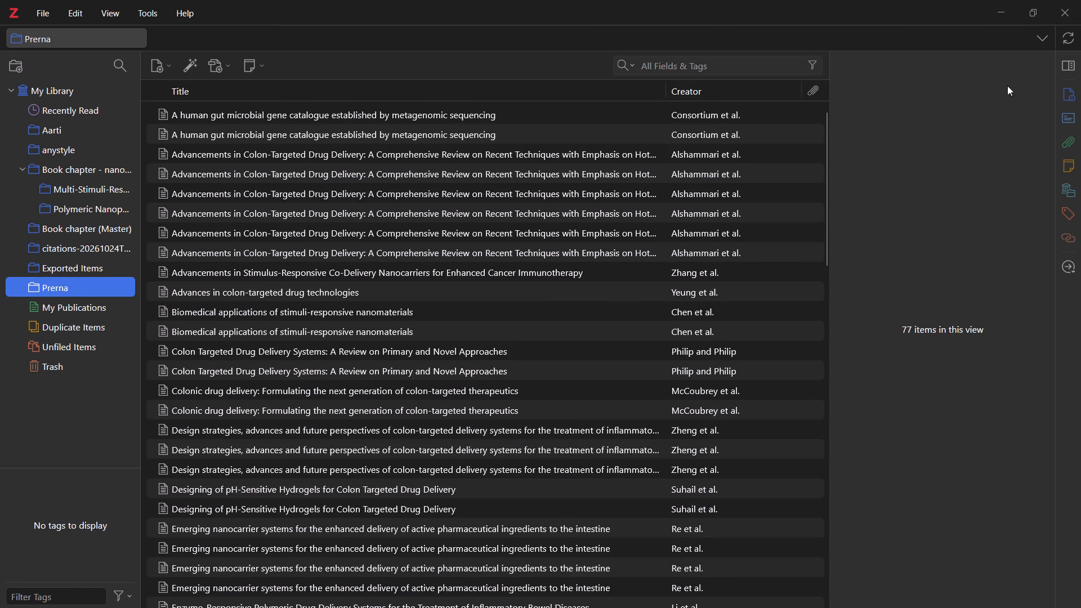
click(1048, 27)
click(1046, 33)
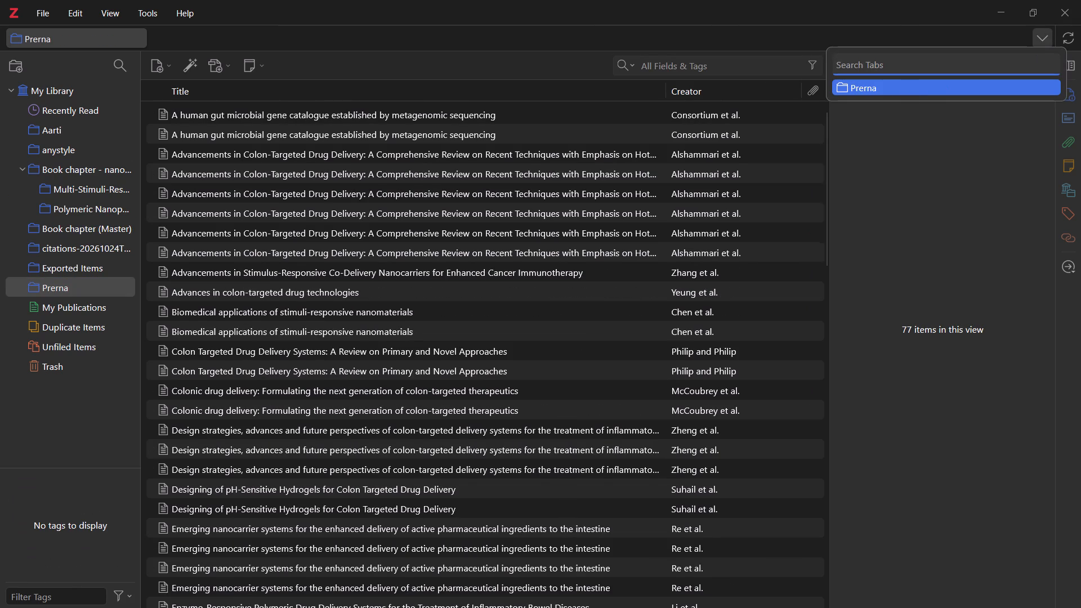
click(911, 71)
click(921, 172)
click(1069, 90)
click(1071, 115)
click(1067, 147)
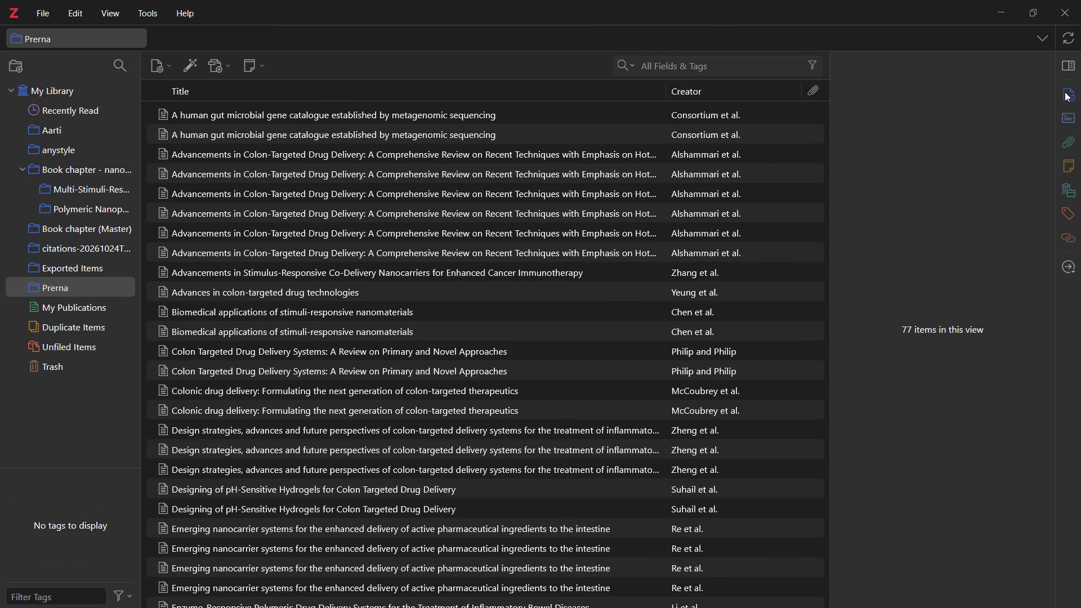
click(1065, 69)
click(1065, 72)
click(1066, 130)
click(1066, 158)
Select all references in the Prerna collection and review their fields in multiple-item editing without changing them.
click(566, 254)
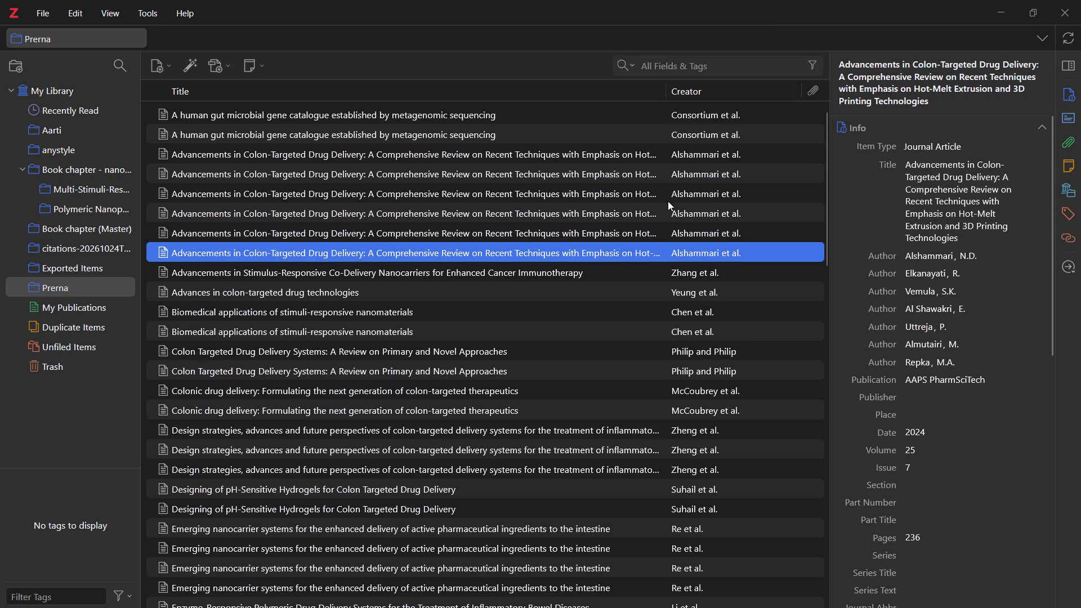
key(ctrl+a)
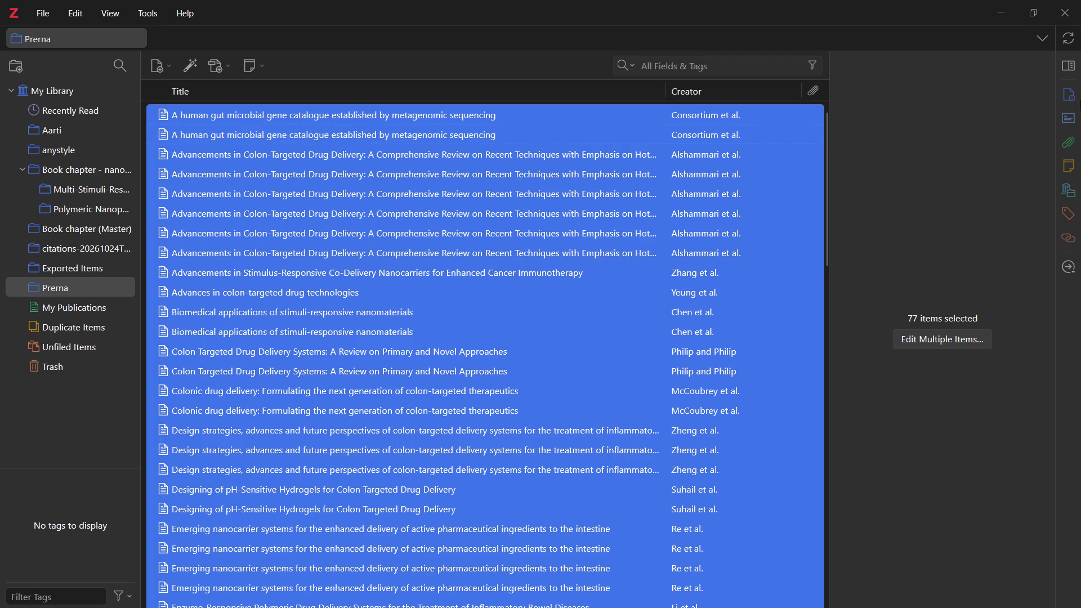
click(1067, 70)
click(1068, 71)
click(936, 334)
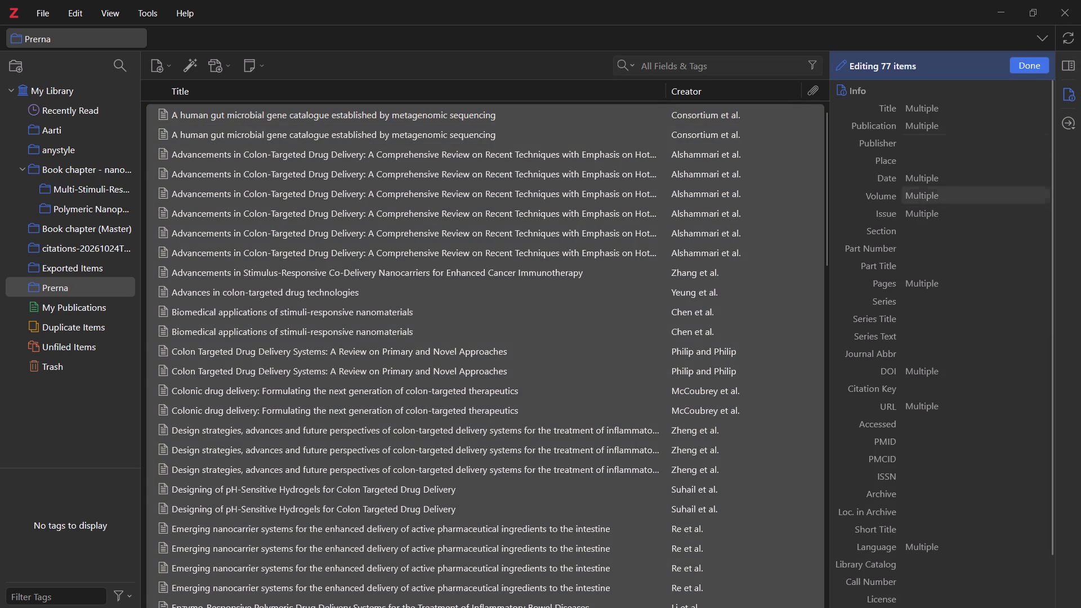
click(1030, 66)
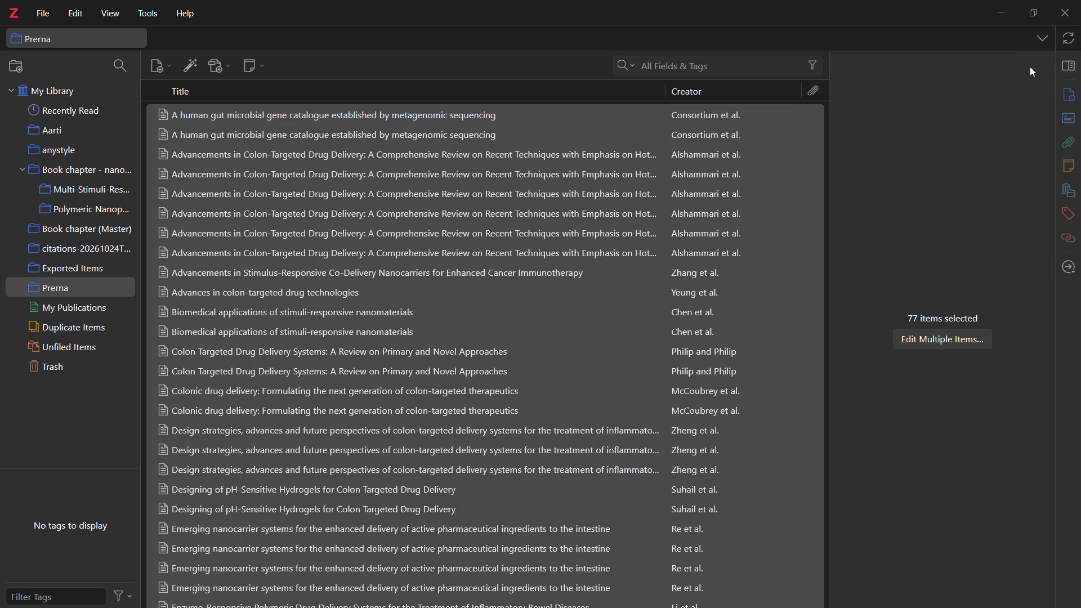
Check the online lookup options offered for the references selected in Prerna.
click(1067, 236)
click(1060, 262)
click(1069, 207)
Check My Publications and inspect the duplicates of "Advances in colon-targeted drug technologies" and "Design strategies, advances and future perspectives of colon-targeted delivery systems".
click(360, 225)
click(56, 314)
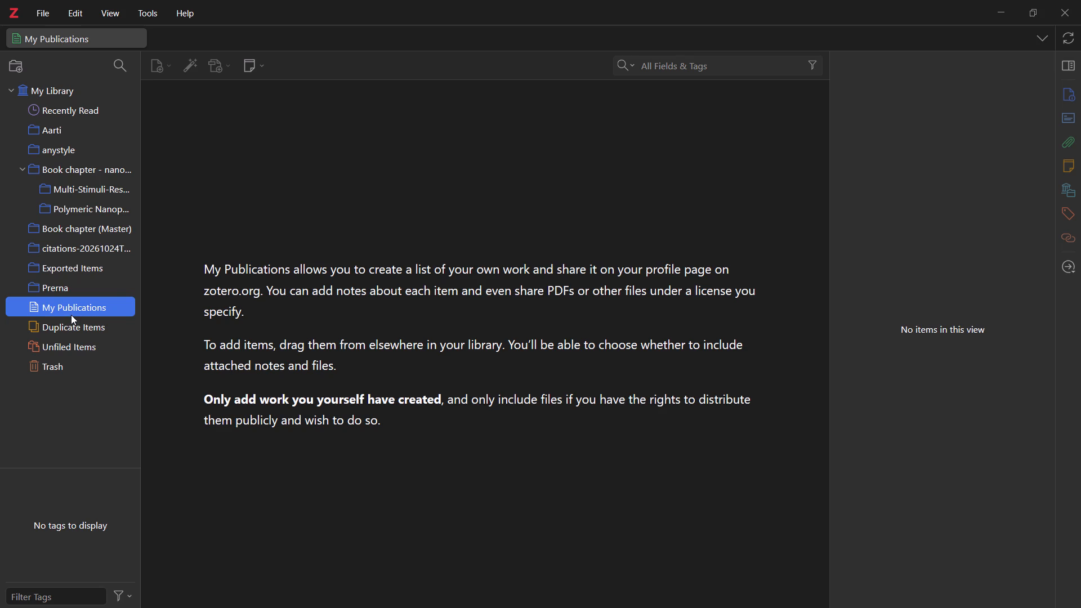
click(75, 325)
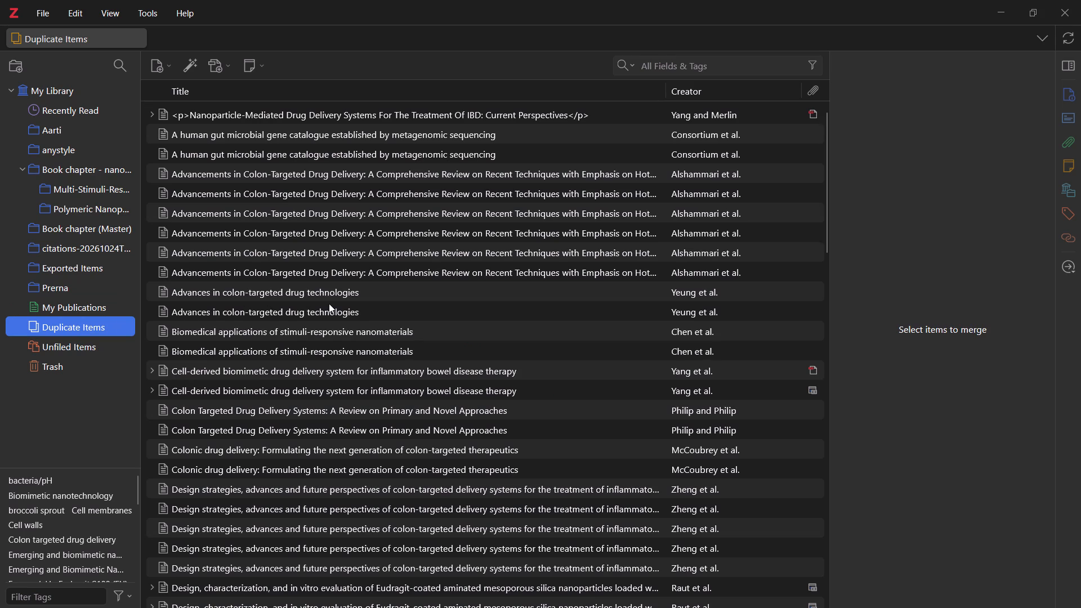
click(330, 303)
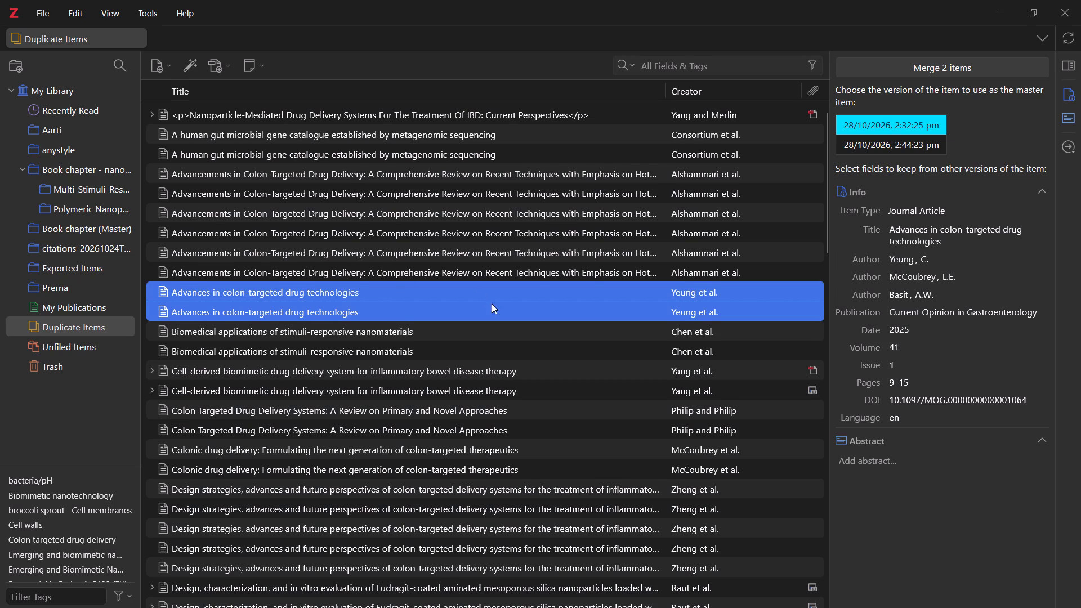
scroll(502, 315, down, 1)
click(605, 410)
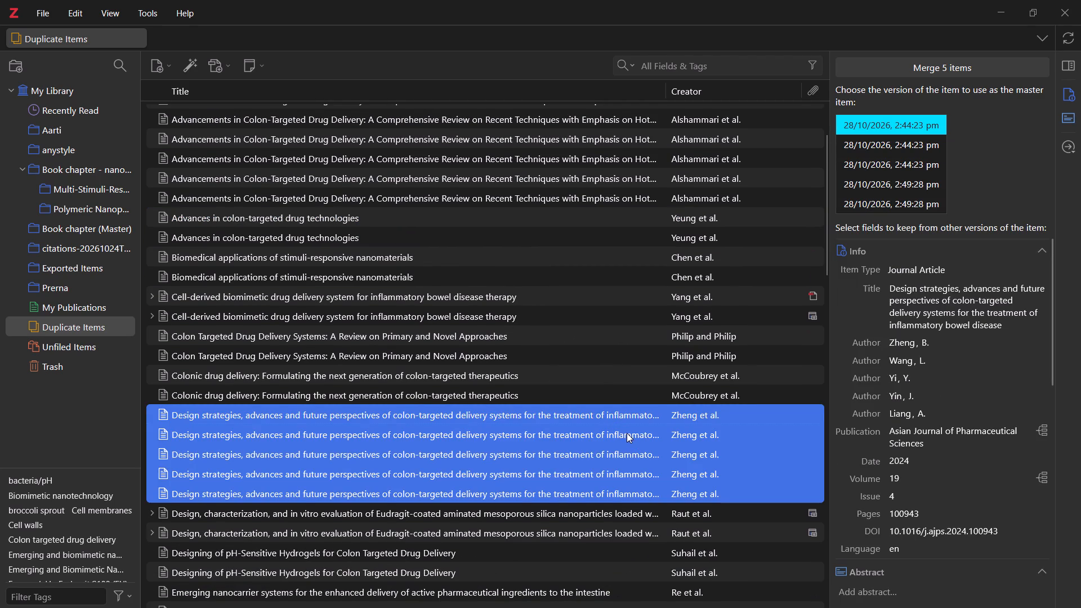
Compare the repeated "Advancements in Colon-Targeted Drug Delivery" entries one by one in the Prerna collection.
click(66, 287)
click(557, 230)
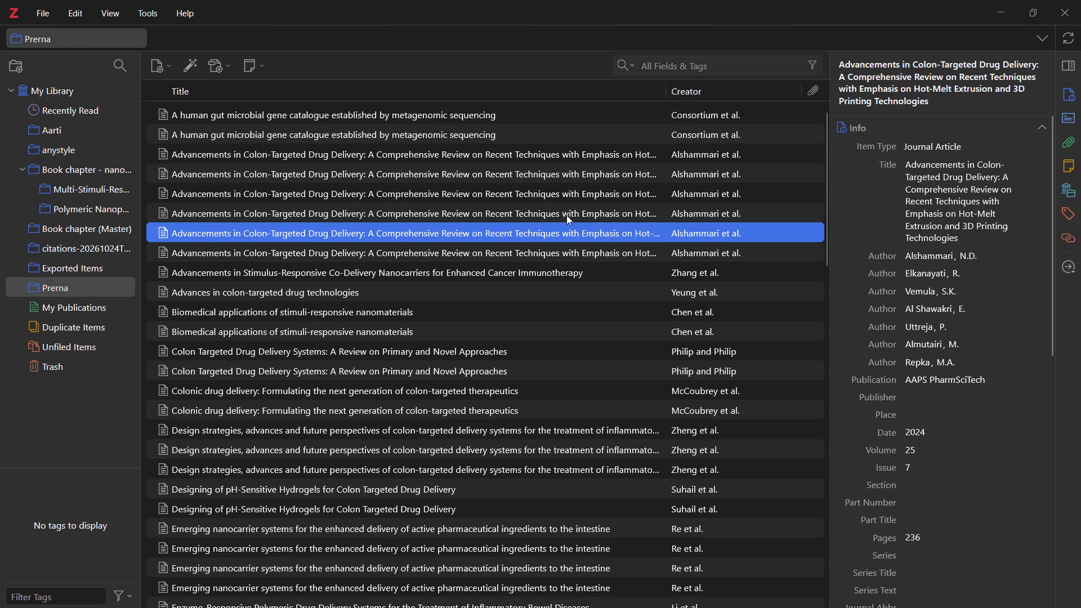
click(584, 244)
click(591, 225)
click(593, 211)
click(603, 187)
click(597, 166)
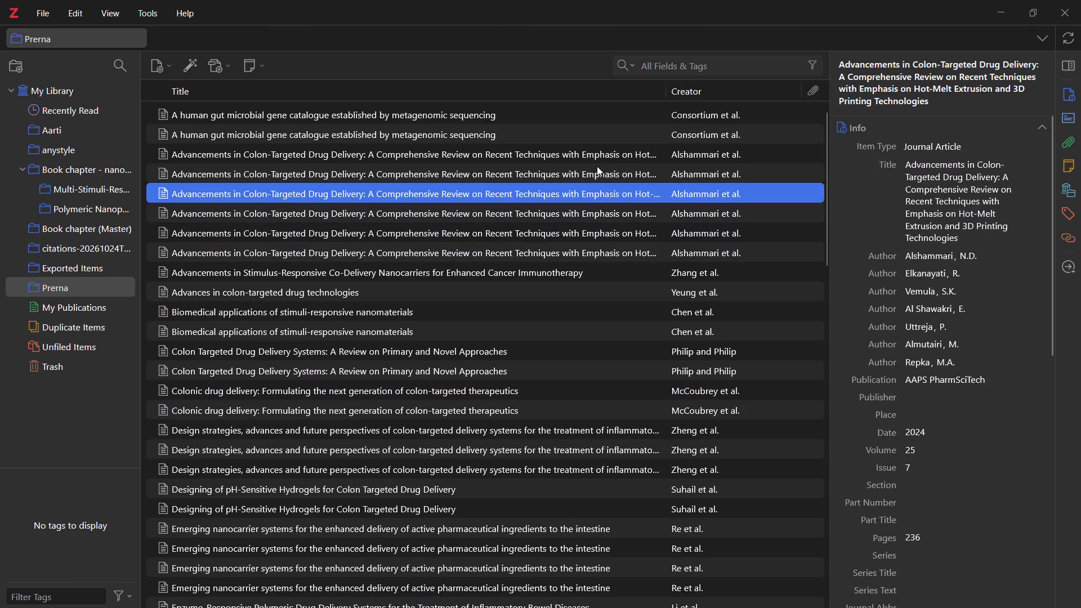
click(597, 148)
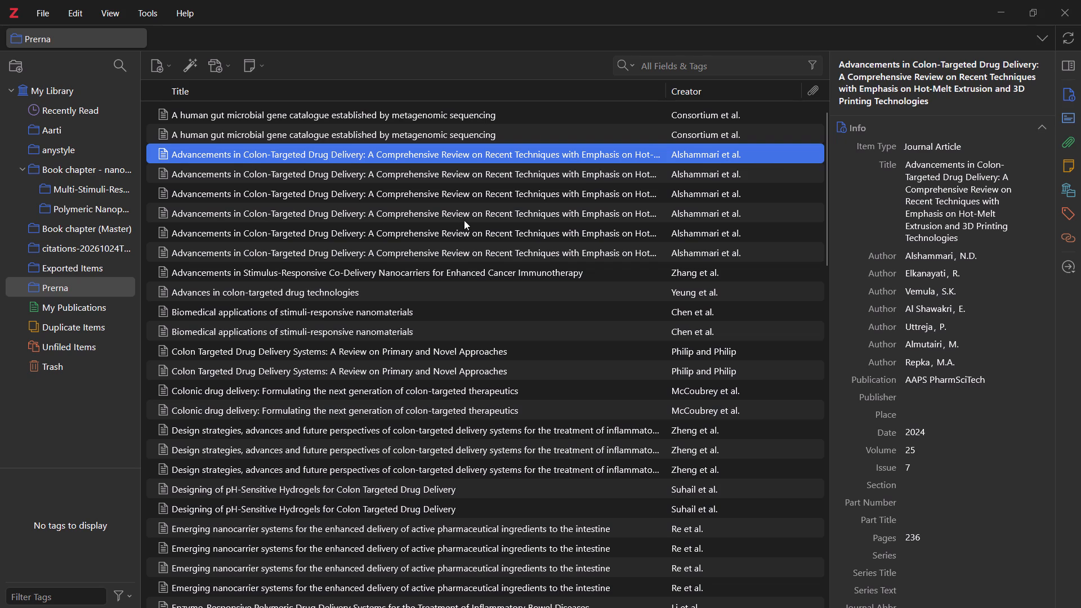
Compare the repeated "Advancements in Colon-Targeted Drug Delivery" entries one by one in Book chapter (Master).
click(78, 227)
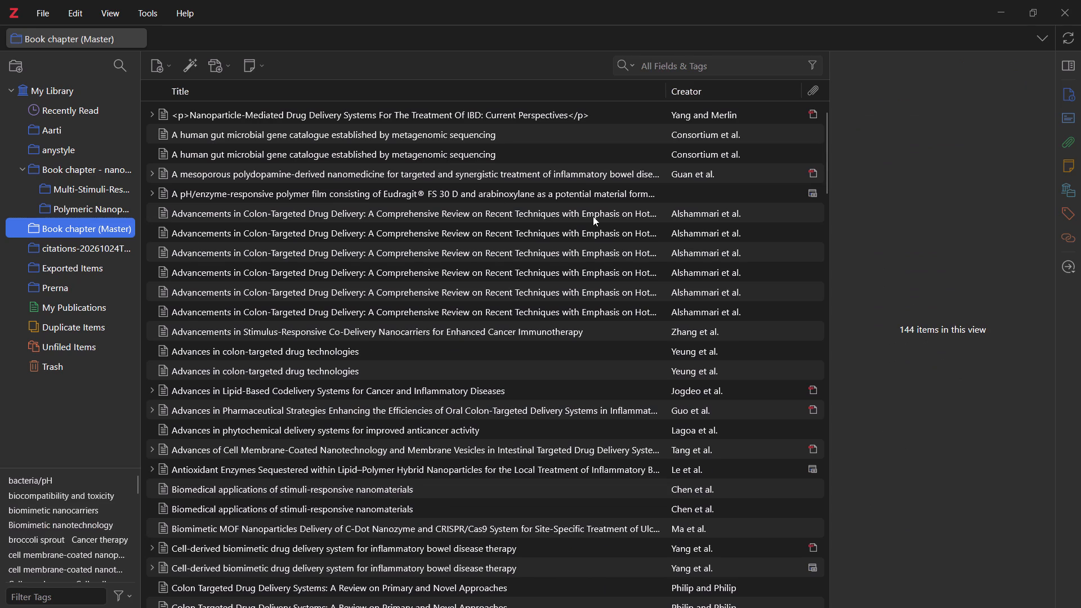
click(593, 211)
click(609, 234)
click(615, 258)
click(613, 274)
click(620, 293)
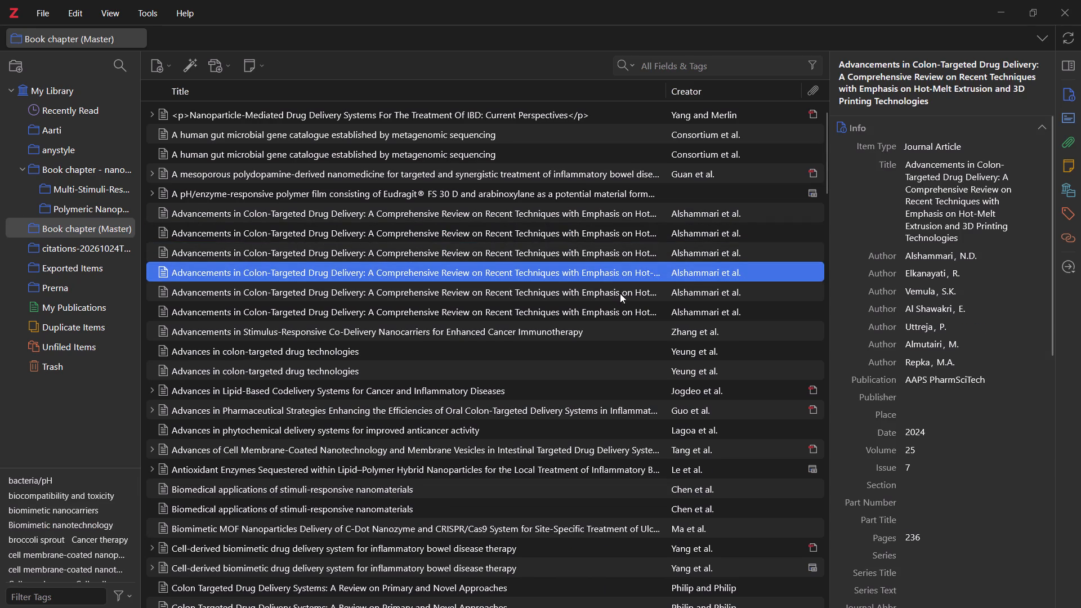
click(623, 311)
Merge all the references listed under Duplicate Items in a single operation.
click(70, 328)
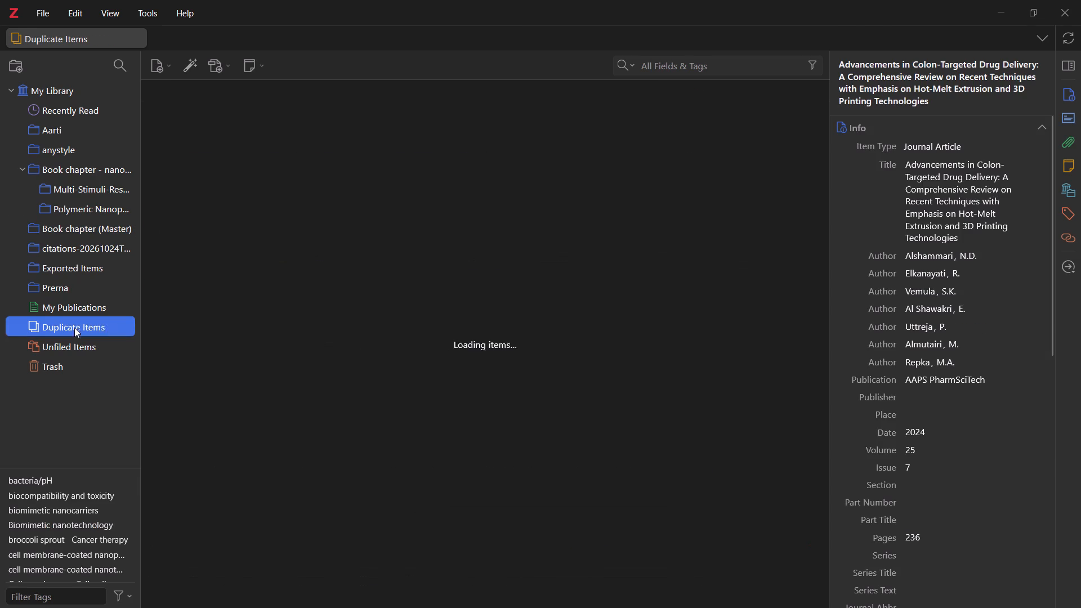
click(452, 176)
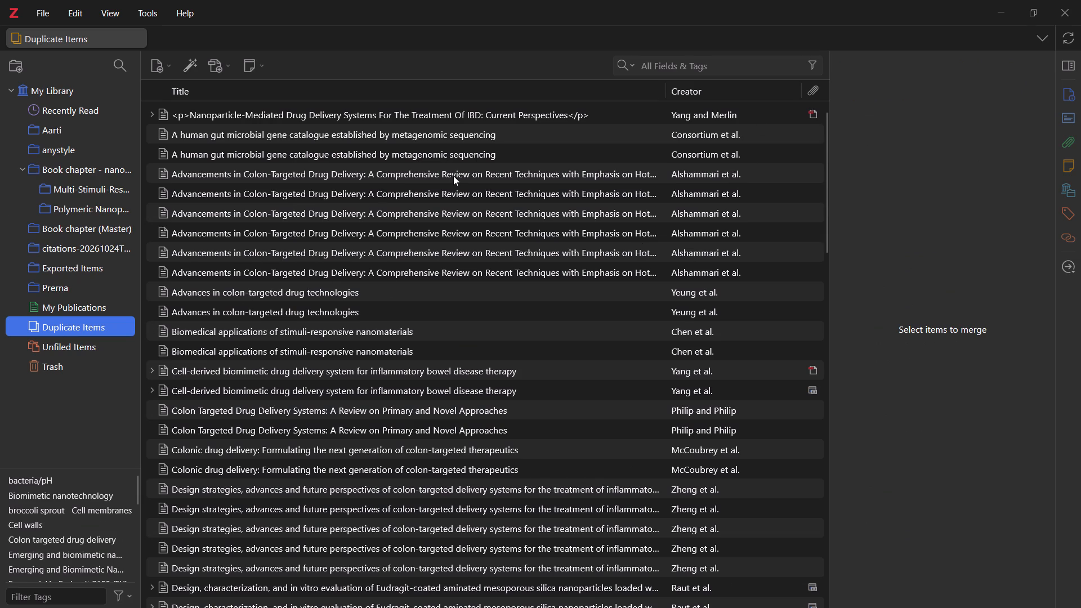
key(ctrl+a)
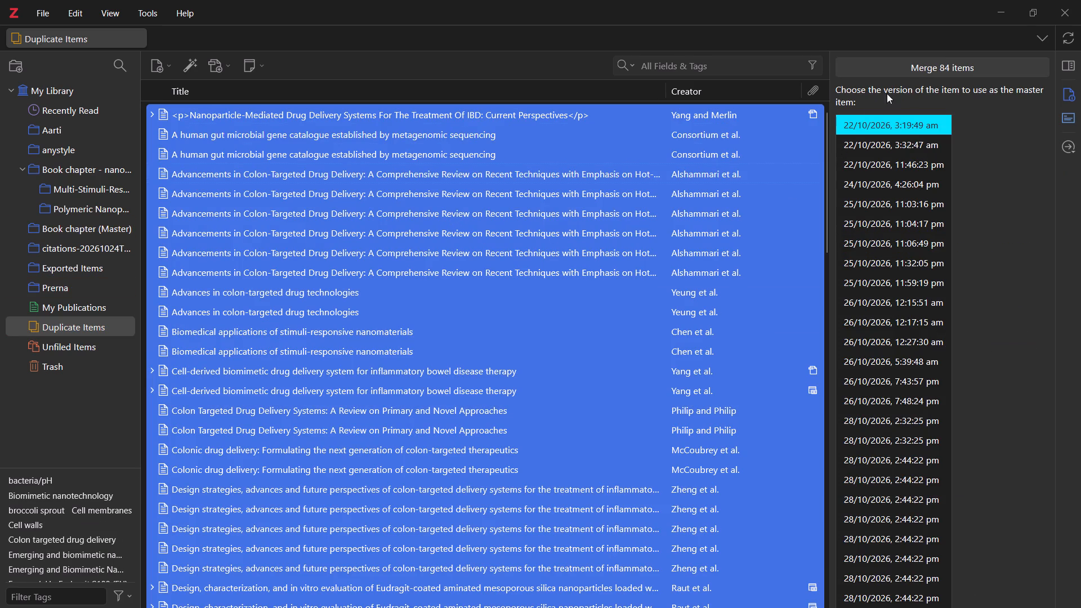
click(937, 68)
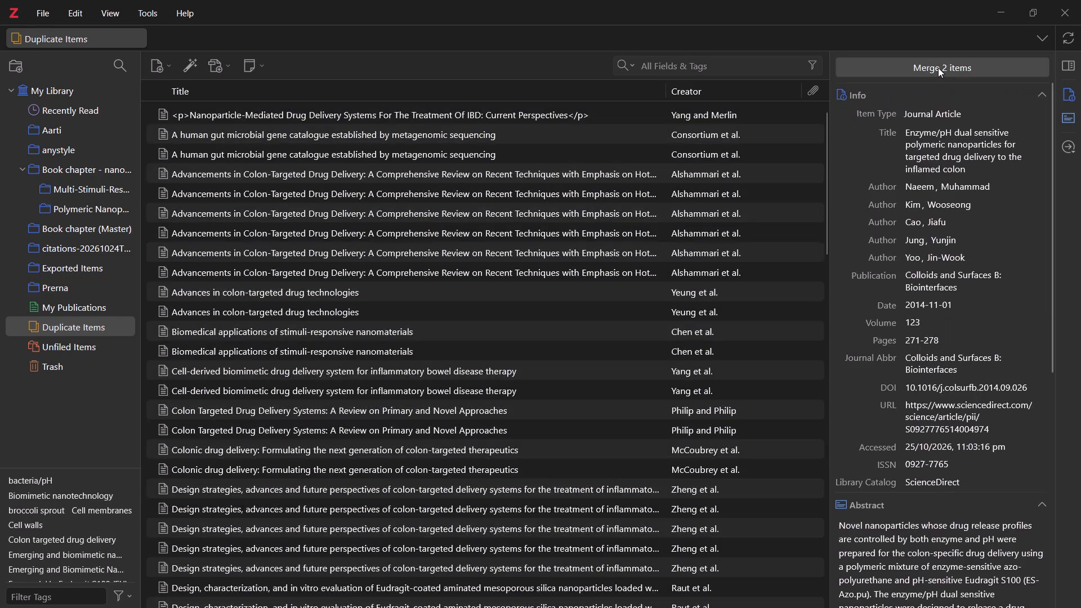
Review the full list of references in Book chapter (Master) following the bulk merge.
click(75, 227)
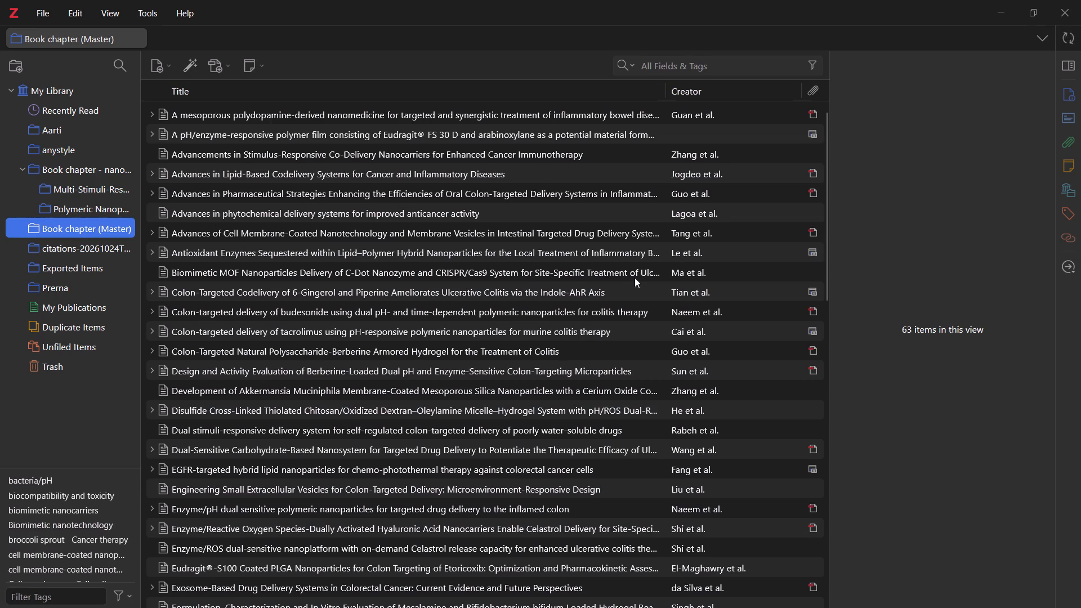
scroll(636, 270, down, 5)
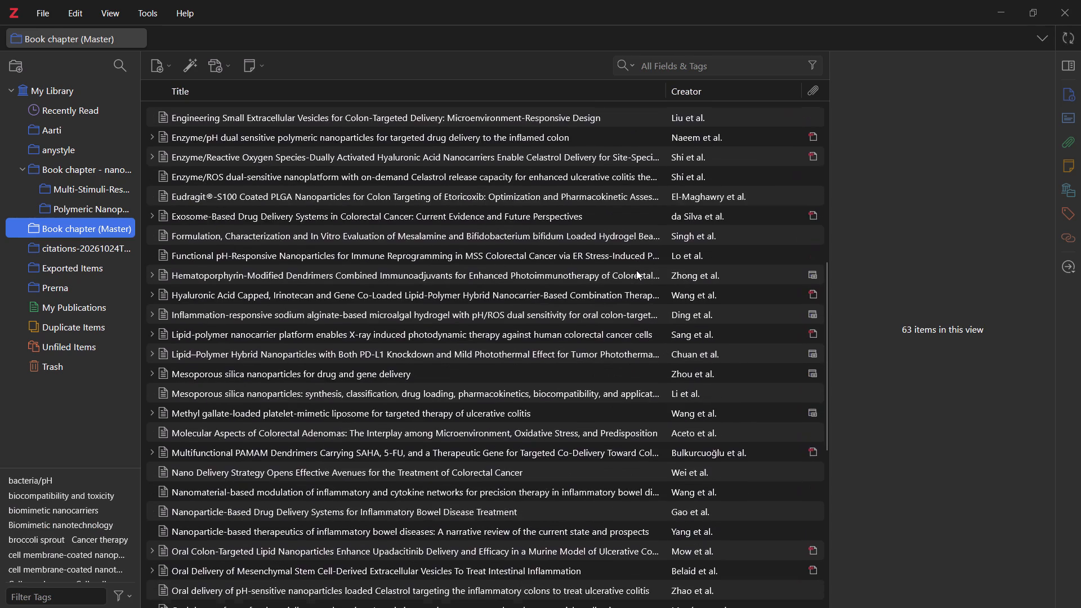
scroll(636, 270, down, 9)
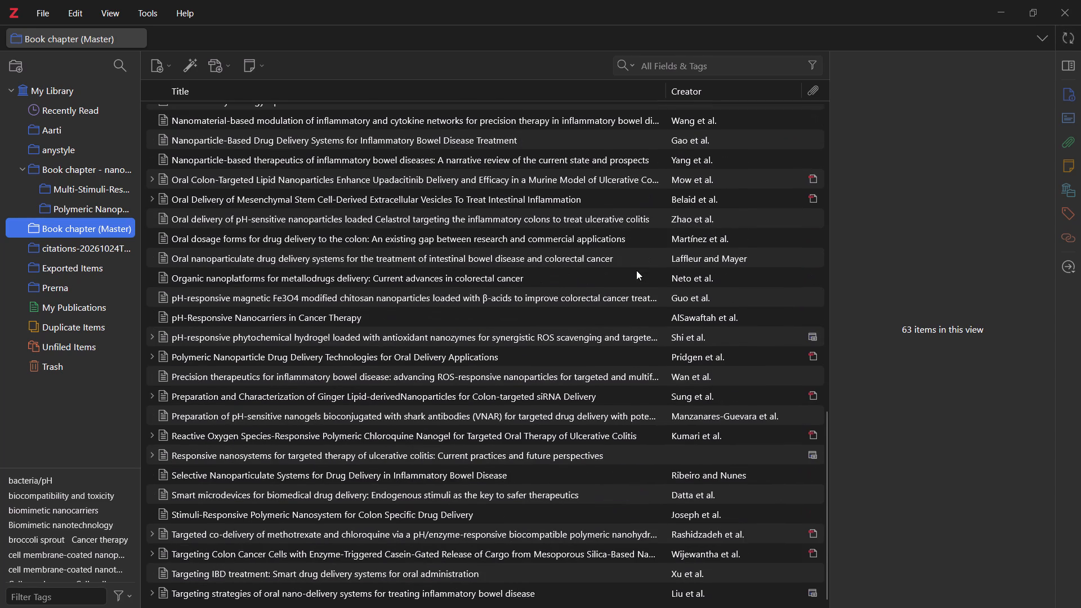
scroll(637, 296, up, 2)
scroll(637, 296, down, 1)
scroll(637, 296, up, 9)
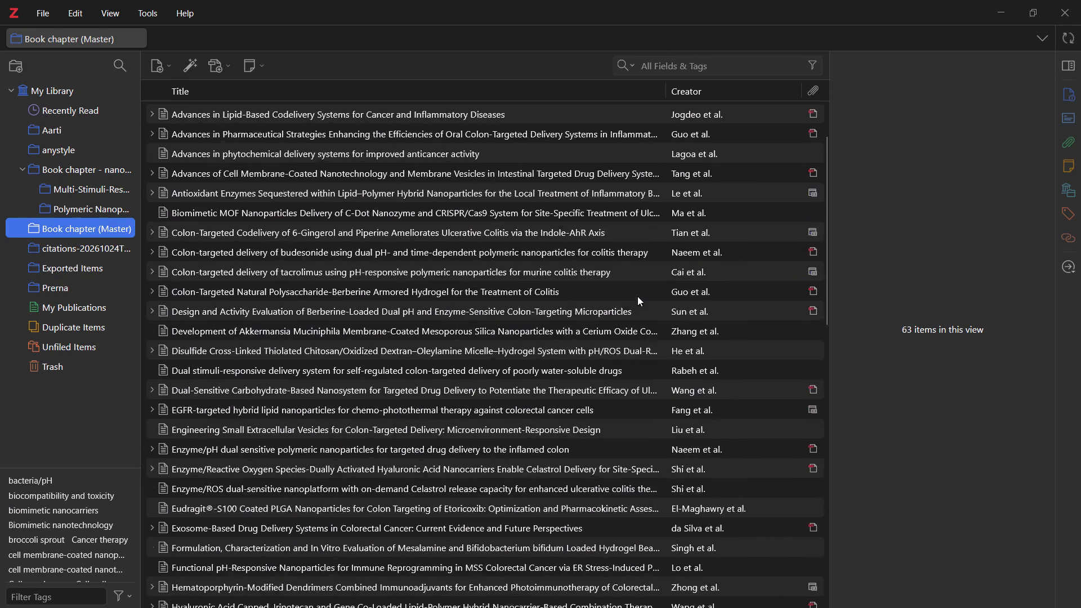
scroll(637, 296, up, 1)
scroll(637, 296, down, 3)
scroll(637, 296, up, 1)
scroll(637, 296, down, 1)
scroll(637, 296, up, 5)
scroll(637, 296, down, 1)
scroll(637, 296, up, 4)
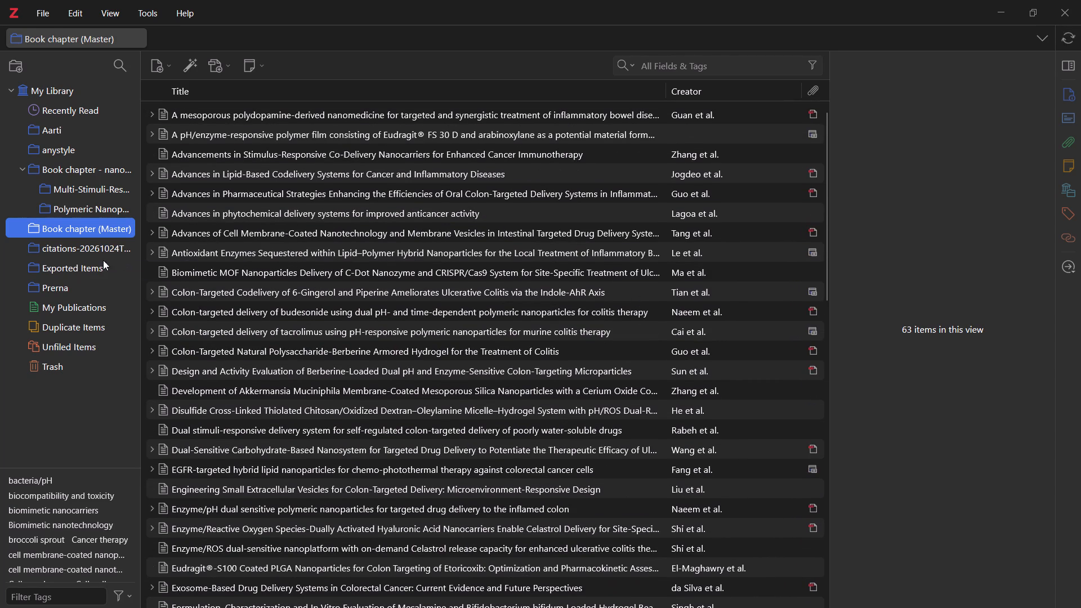
Check the references in Prerna, Exported Items and the citations collection, and go through Book chapter (Master) again.
click(69, 290)
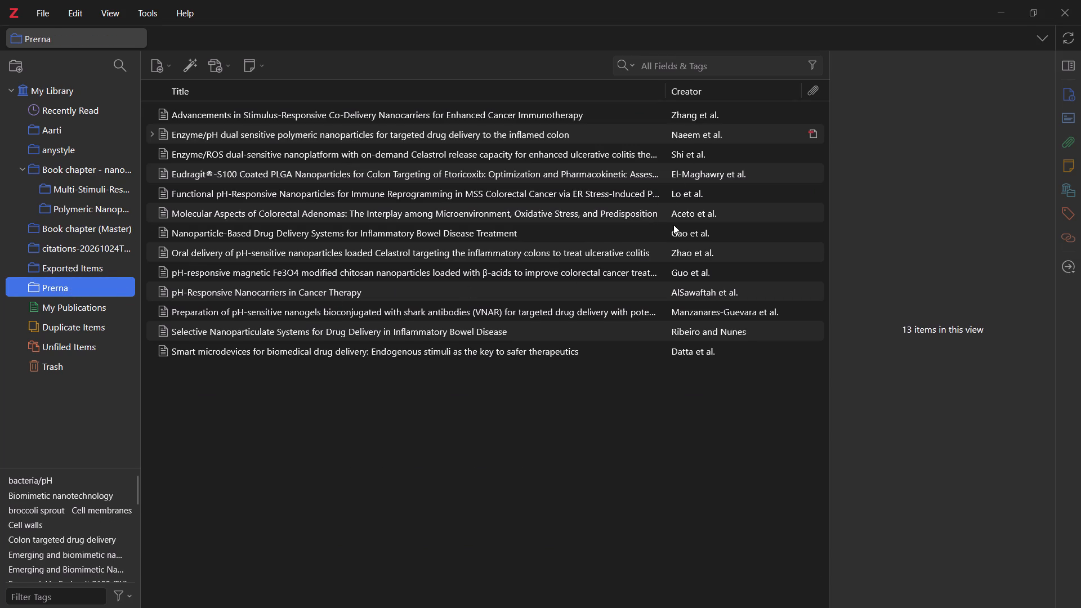
click(75, 266)
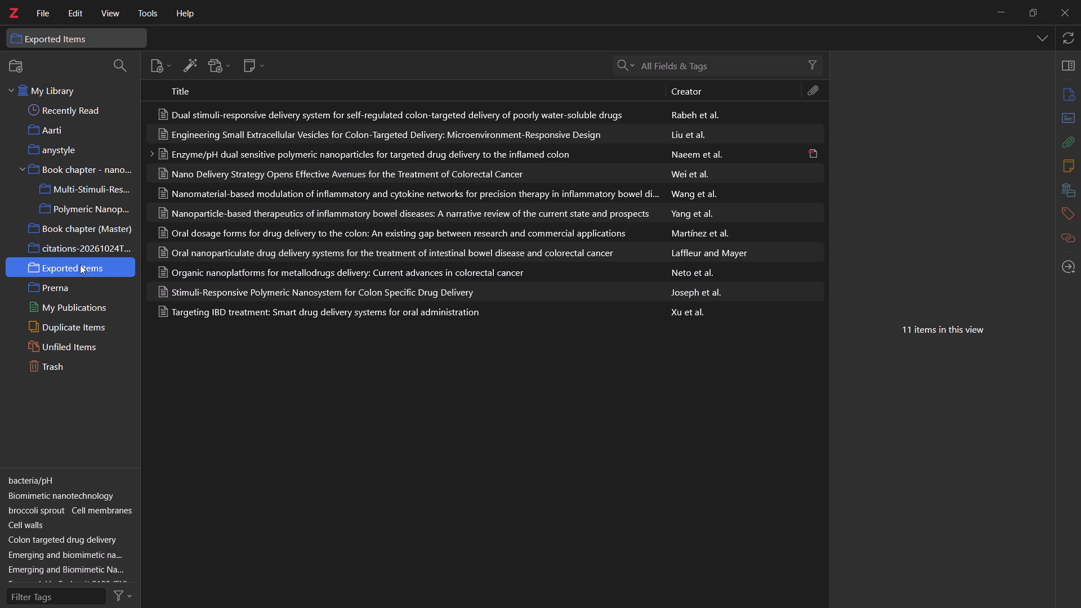
click(80, 245)
click(70, 226)
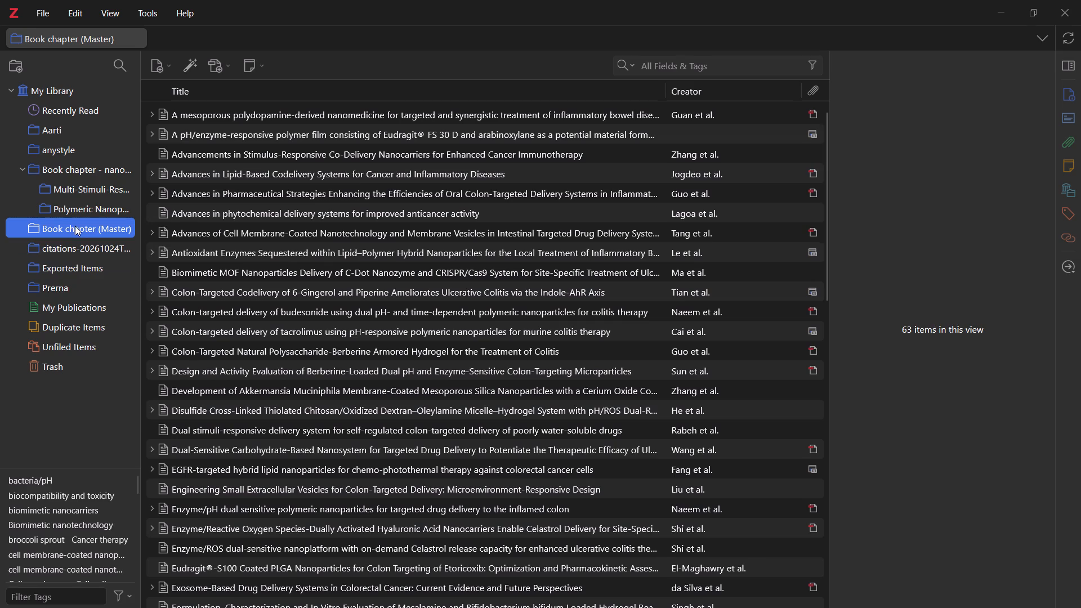
scroll(655, 144, down, 1)
scroll(656, 145, up, 1)
scroll(681, 183, up, 5)
scroll(690, 241, down, 8)
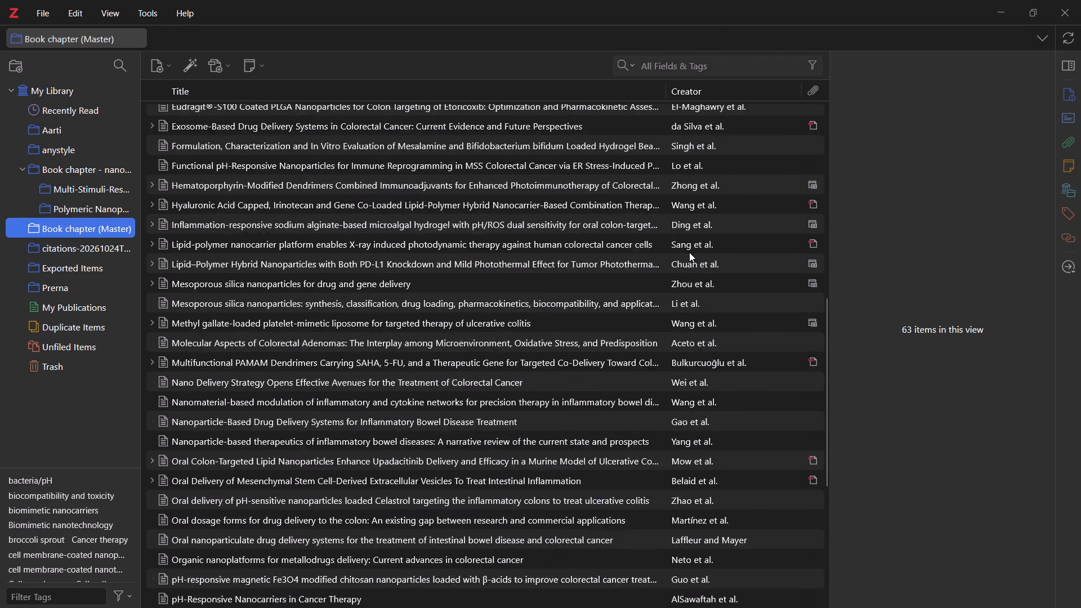
scroll(689, 252, down, 7)
scroll(689, 252, up, 1)
scroll(689, 252, down, 2)
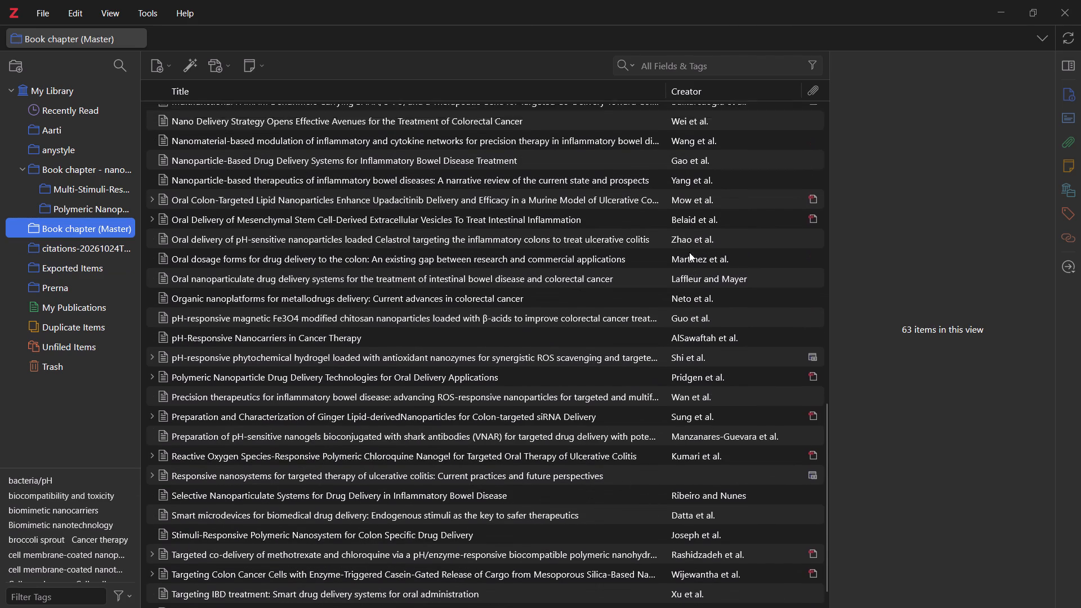
scroll(689, 252, down, 1)
scroll(689, 252, up, 1)
scroll(687, 252, down, 3)
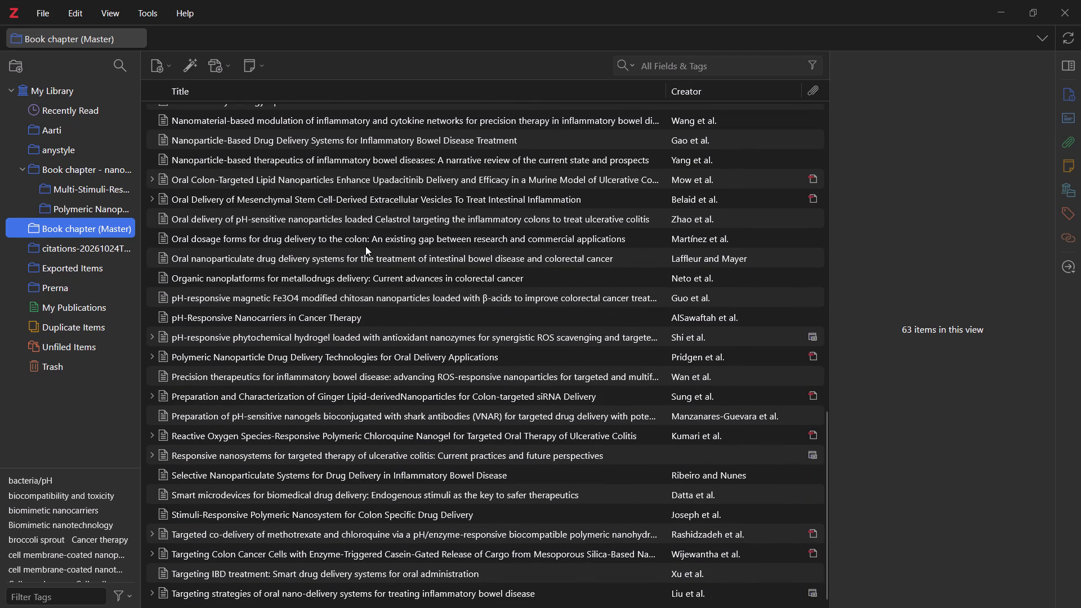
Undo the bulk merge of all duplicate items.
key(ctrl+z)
Review the references in Book chapter (Master), and check the citations, Exported Items and Prerna collections.
scroll(525, 309, down, 1)
scroll(526, 309, up, 6)
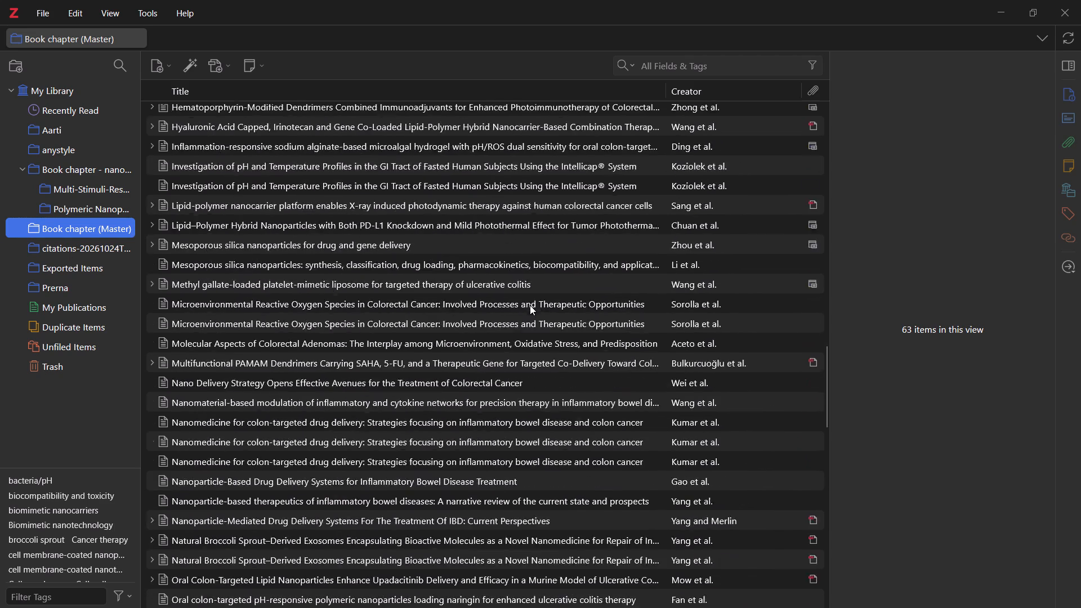
scroll(535, 297, up, 2)
scroll(535, 297, down, 1)
scroll(535, 297, up, 6)
scroll(535, 294, down, 1)
scroll(535, 294, up, 6)
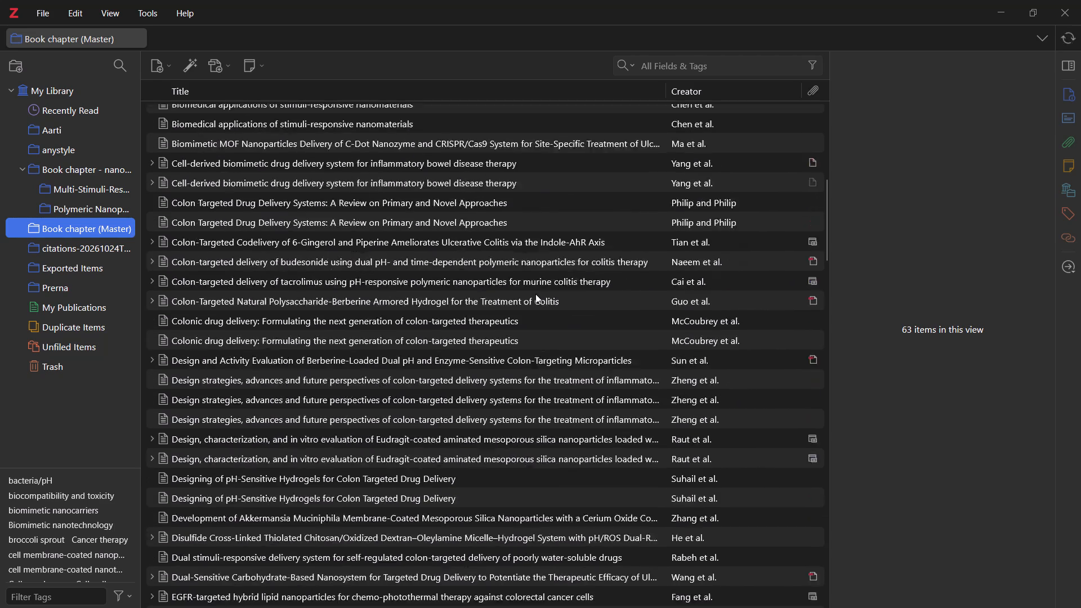
scroll(535, 294, up, 8)
scroll(535, 294, down, 2)
scroll(535, 294, up, 2)
click(73, 254)
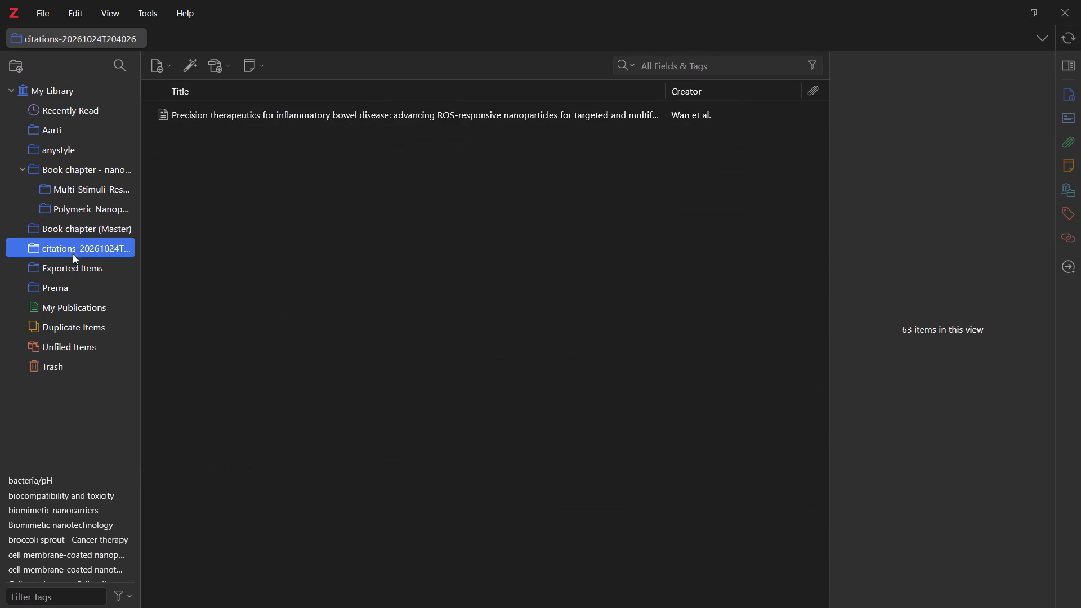
click(61, 270)
click(61, 279)
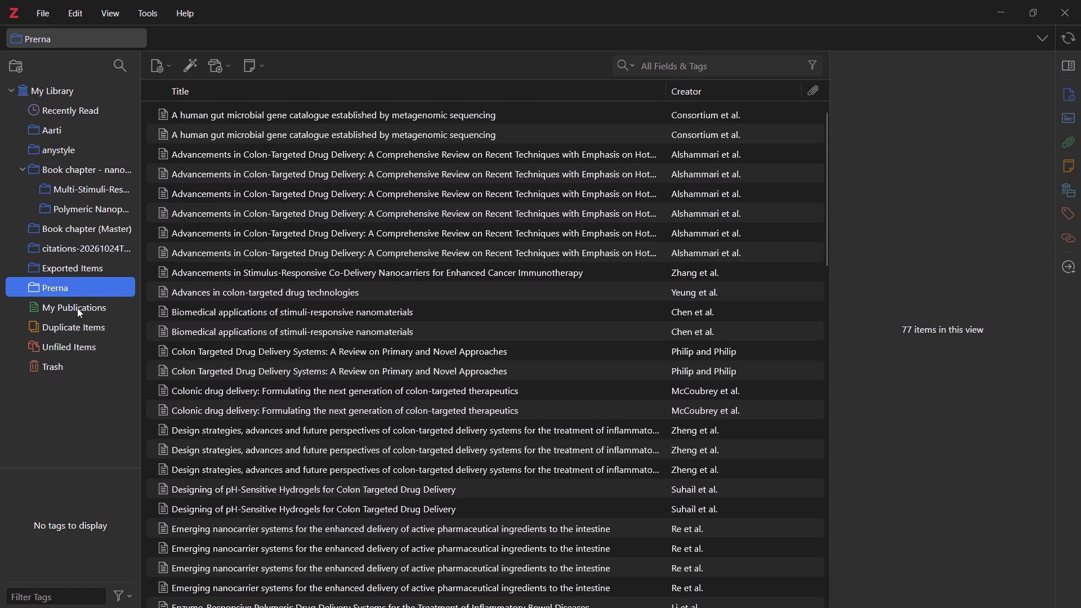
Merge the six "Advancements in Colon-Targeted Drug Delivery" entries by Alshammari et al. in Duplicate Items.
click(60, 327)
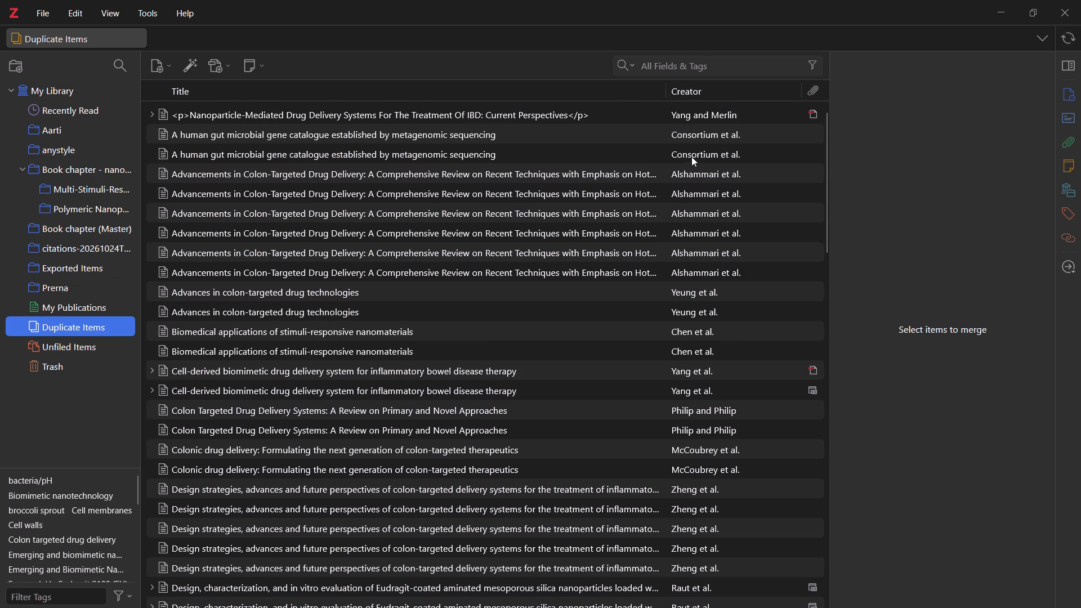
click(693, 158)
click(700, 171)
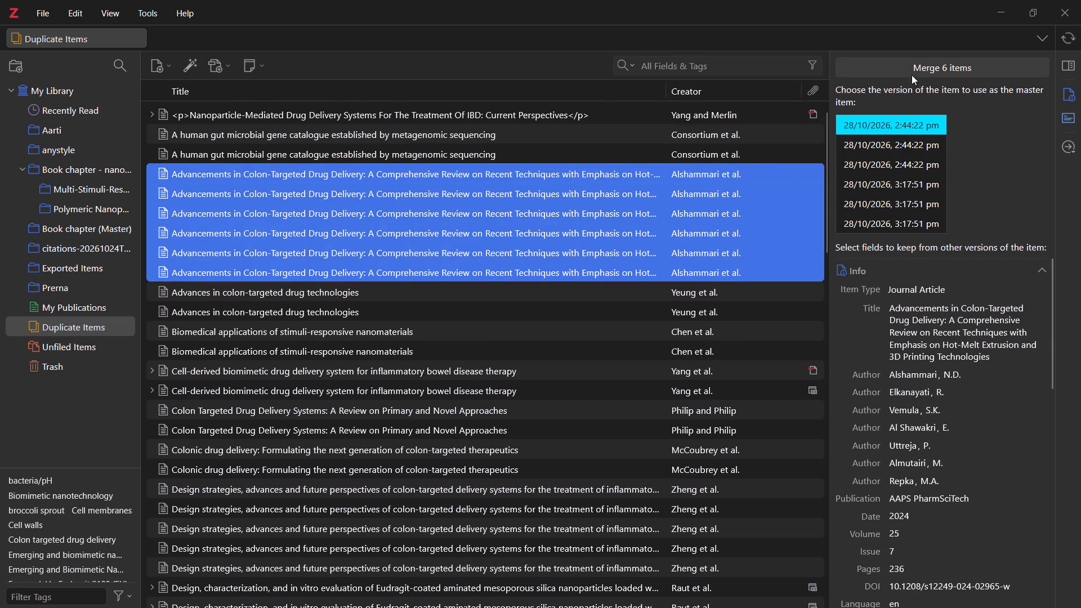
click(919, 62)
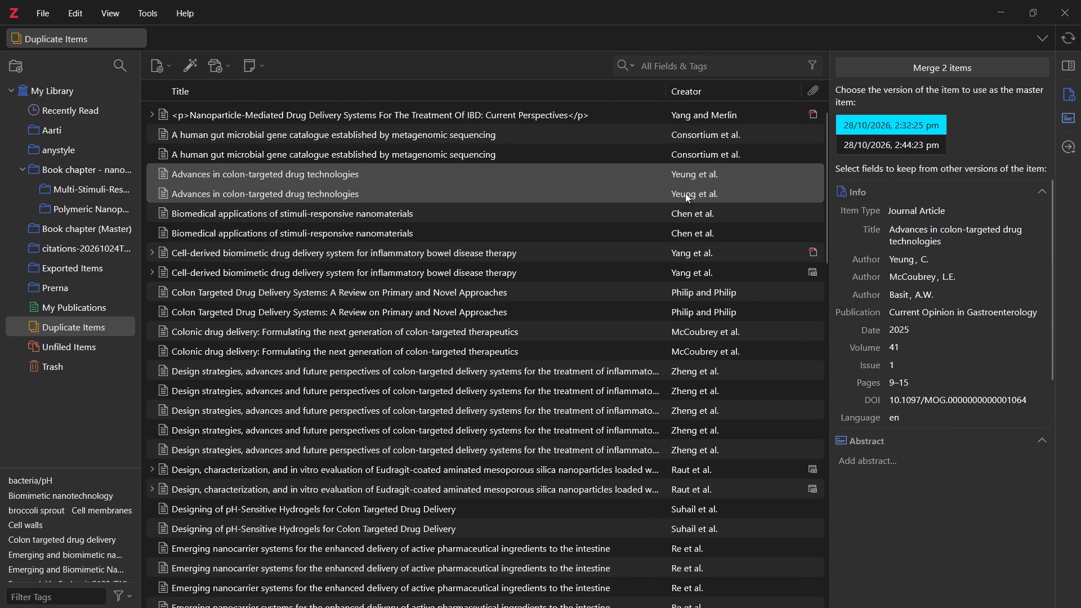
Check the references in Book chapter (Master) and Prerna, switching between the collections.
click(87, 229)
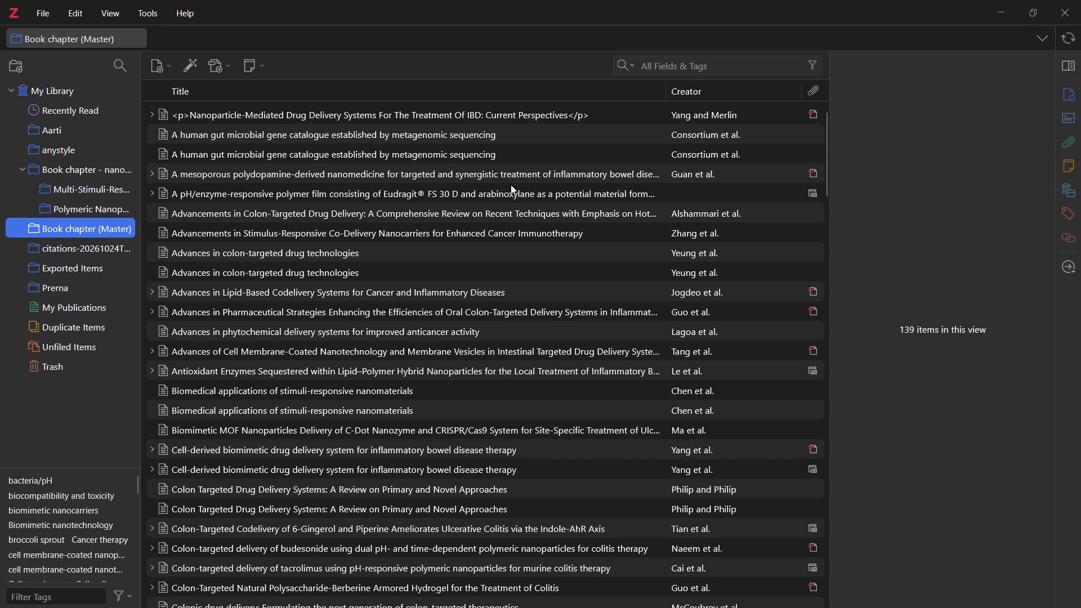
click(72, 280)
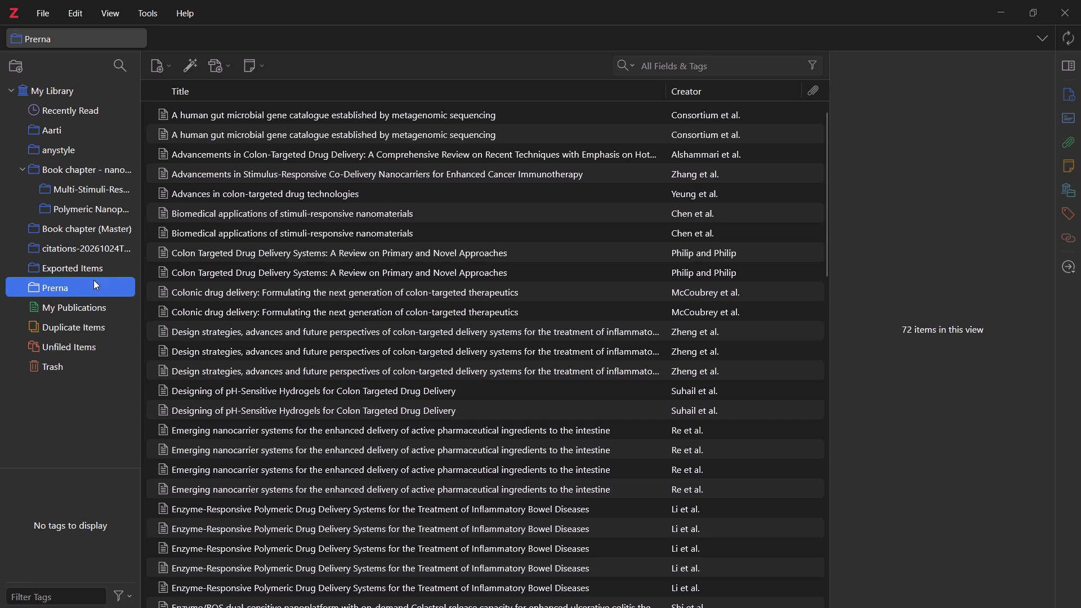
click(82, 228)
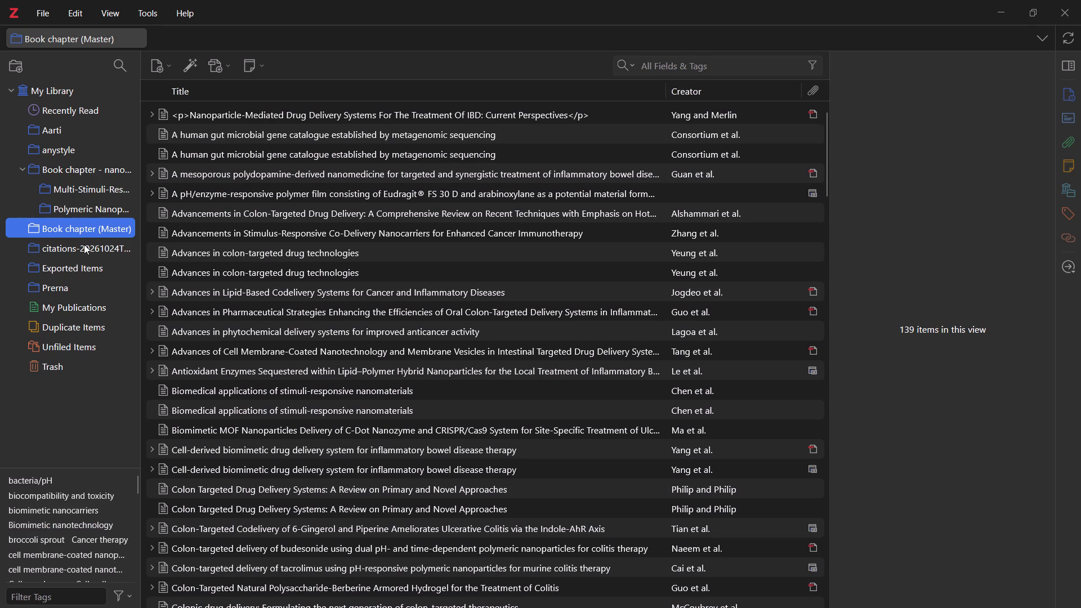
click(81, 240)
click(92, 231)
click(86, 312)
In Duplicate Items, merge each duplicate title from "Nanoparticle-Mediated Drug Delivery Systems" through "Cell-derived biomimetic drug delivery system", one title at a time.
click(88, 330)
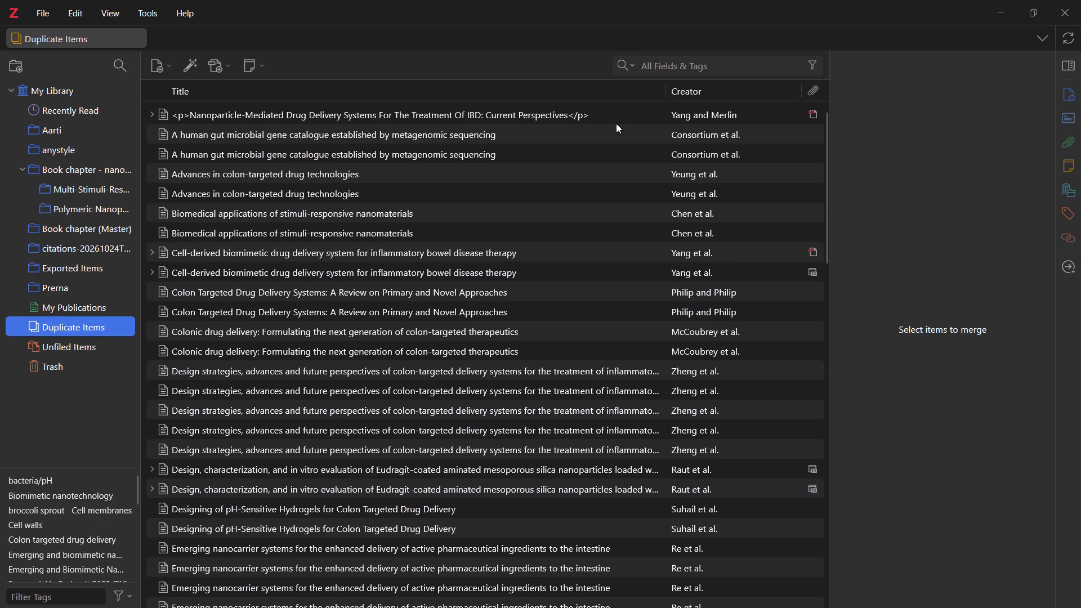
click(626, 117)
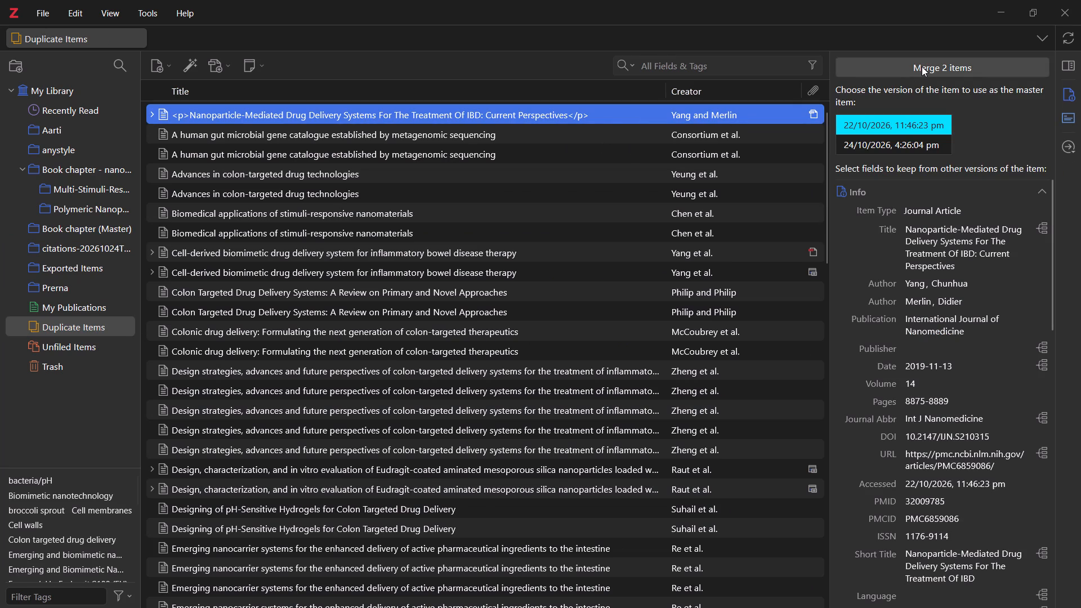
click(922, 66)
click(615, 139)
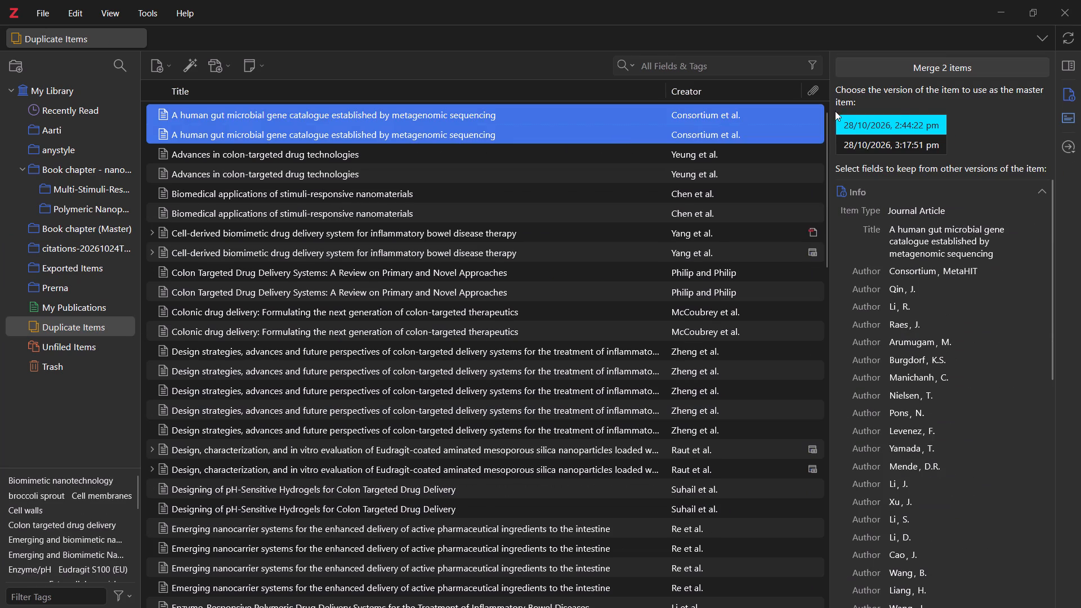
click(926, 64)
click(635, 155)
click(669, 138)
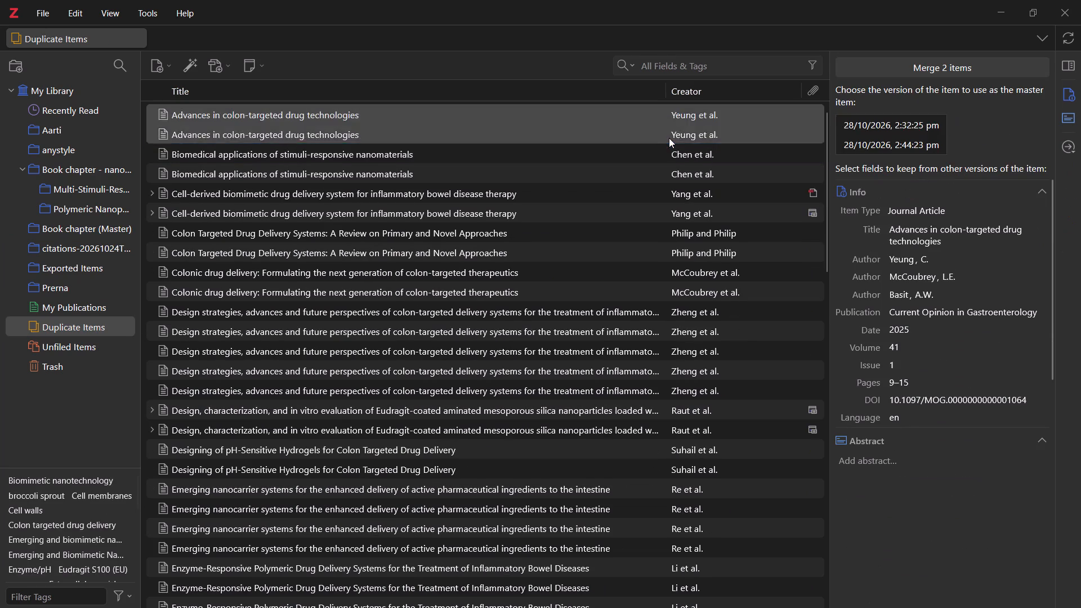
click(917, 69)
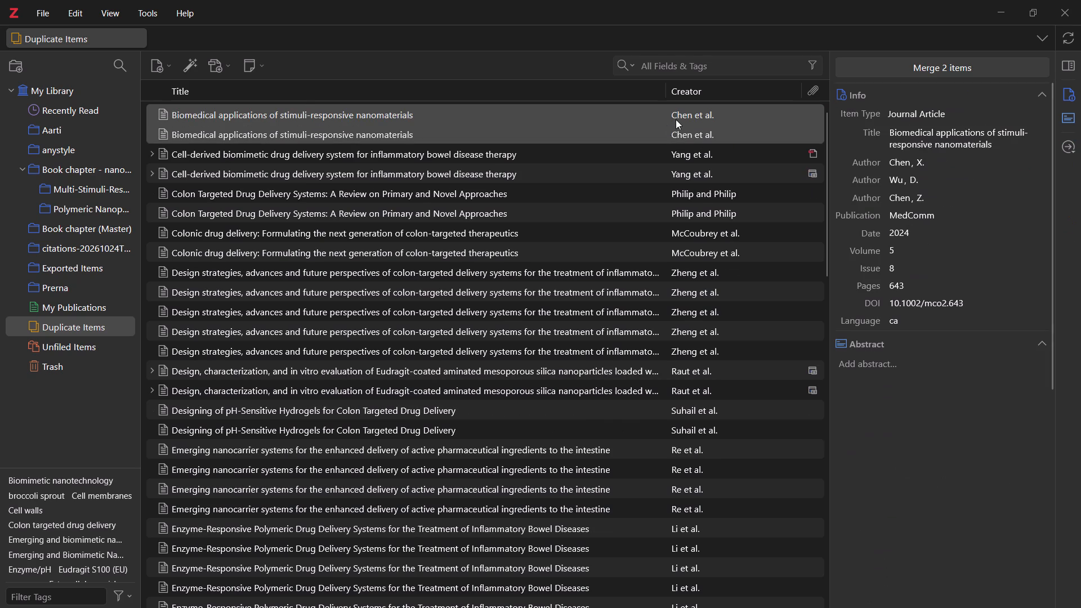
click(903, 72)
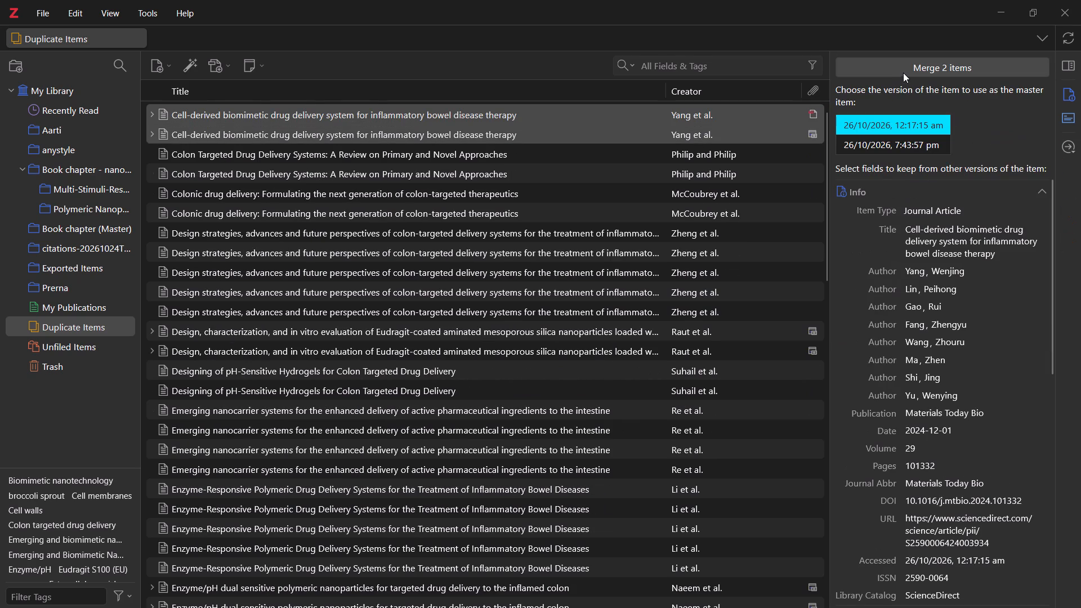
click(903, 73)
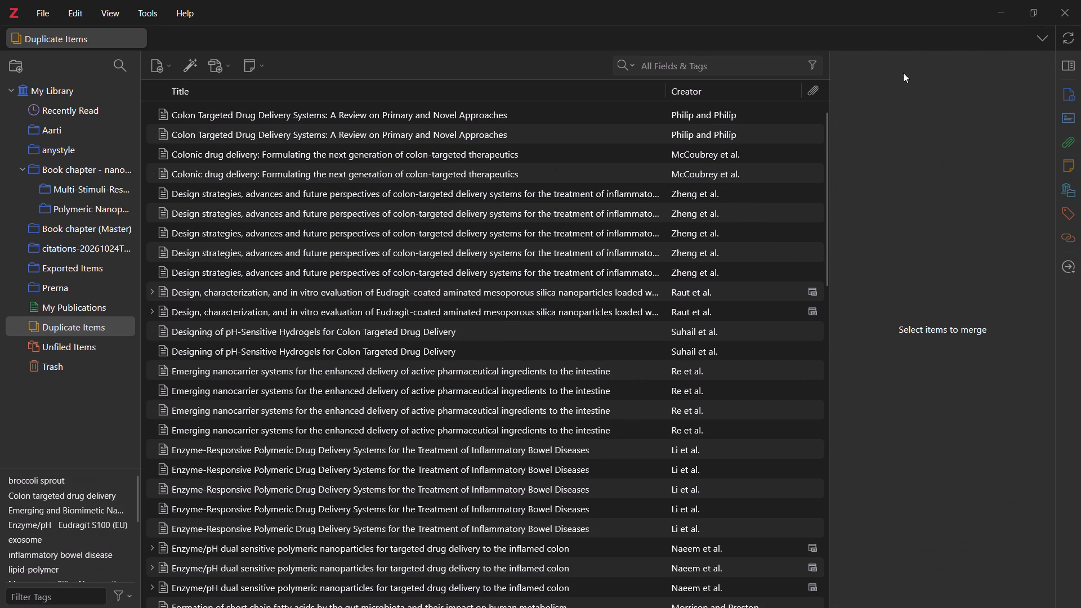
Merge each duplicate title from "Colon Targeted Drug Delivery Systems" through "Enzyme/pH dual sensitive polymeric nanoparticles", one title at a time.
click(679, 122)
click(931, 68)
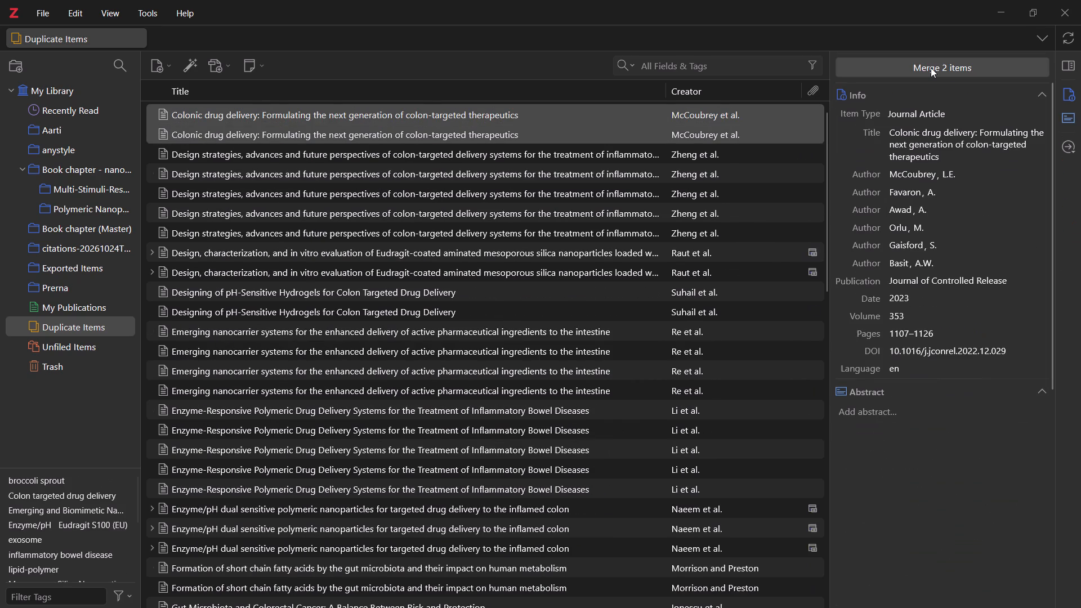
click(931, 68)
click(931, 68)
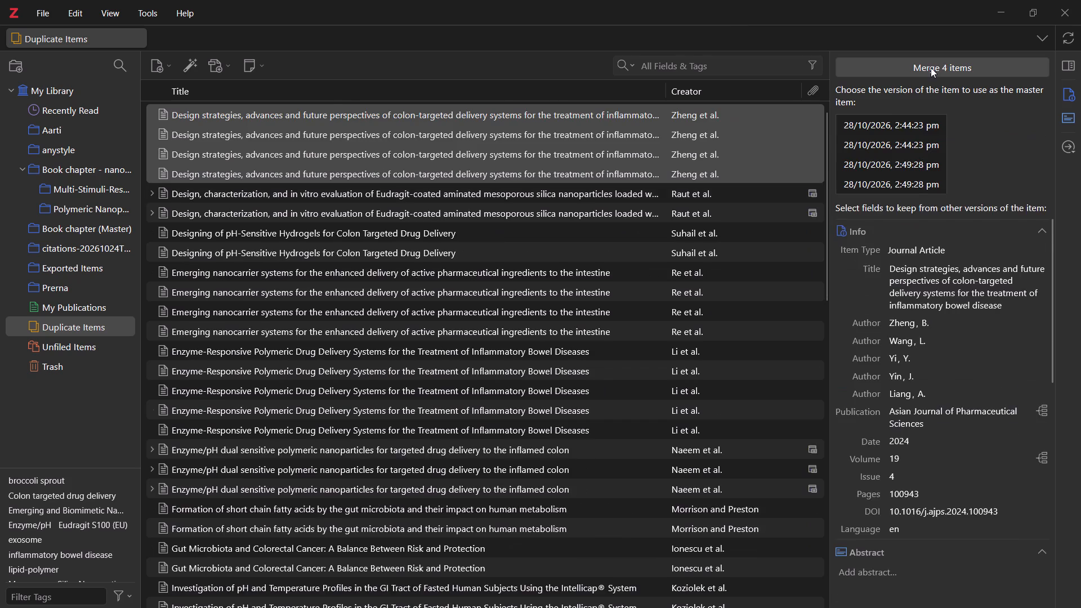
click(931, 68)
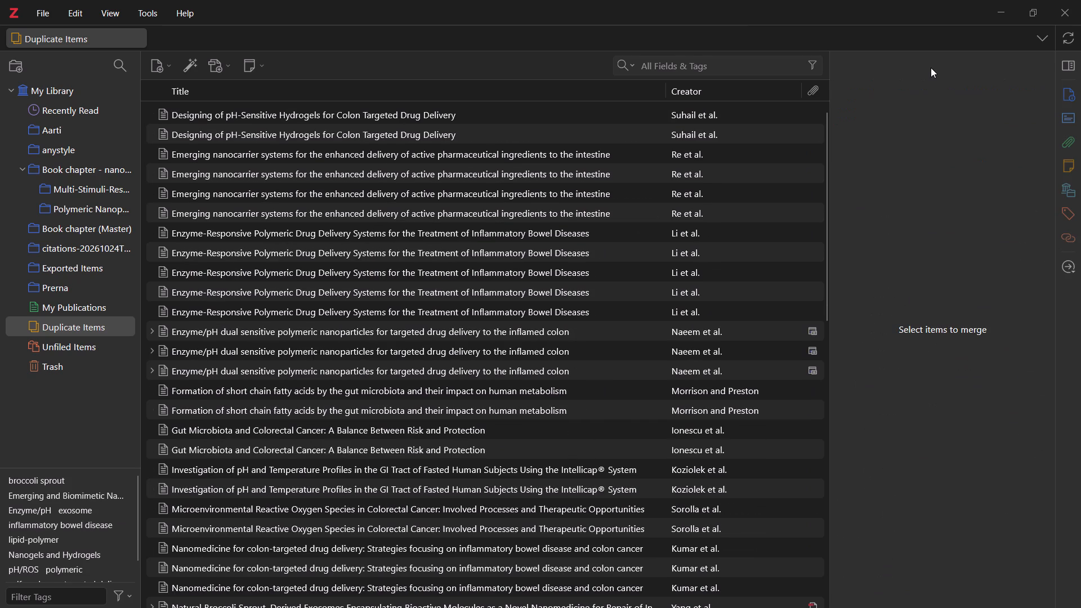
click(652, 120)
click(950, 65)
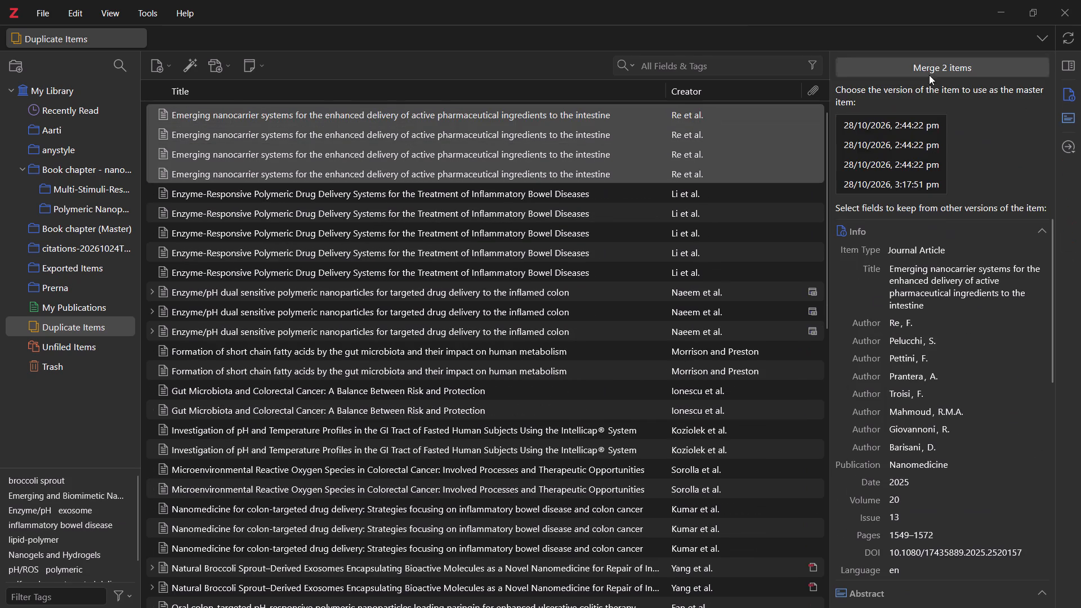
click(929, 73)
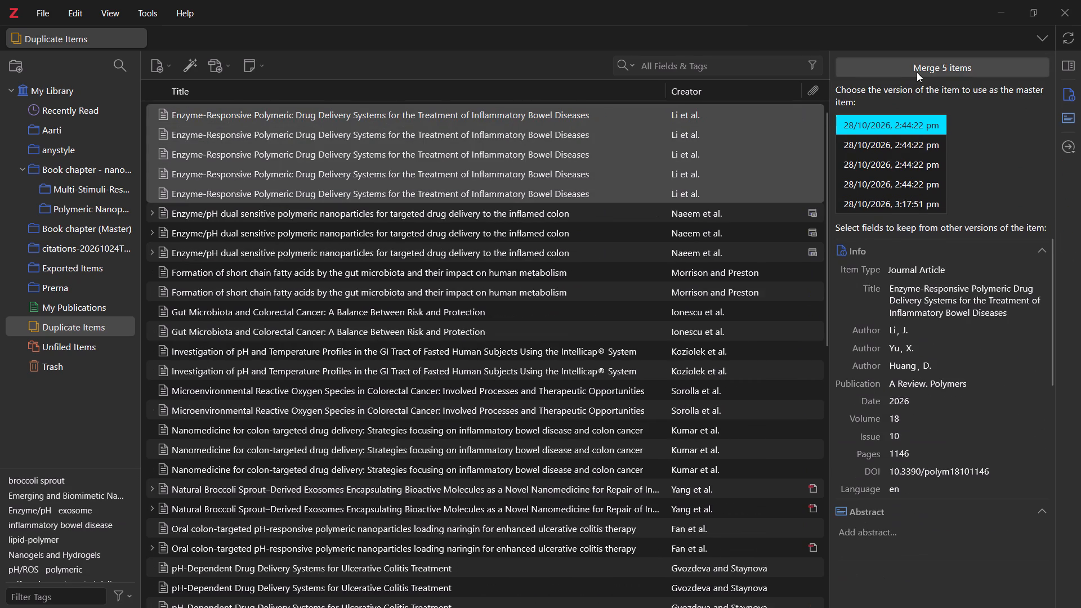
click(917, 71)
click(912, 60)
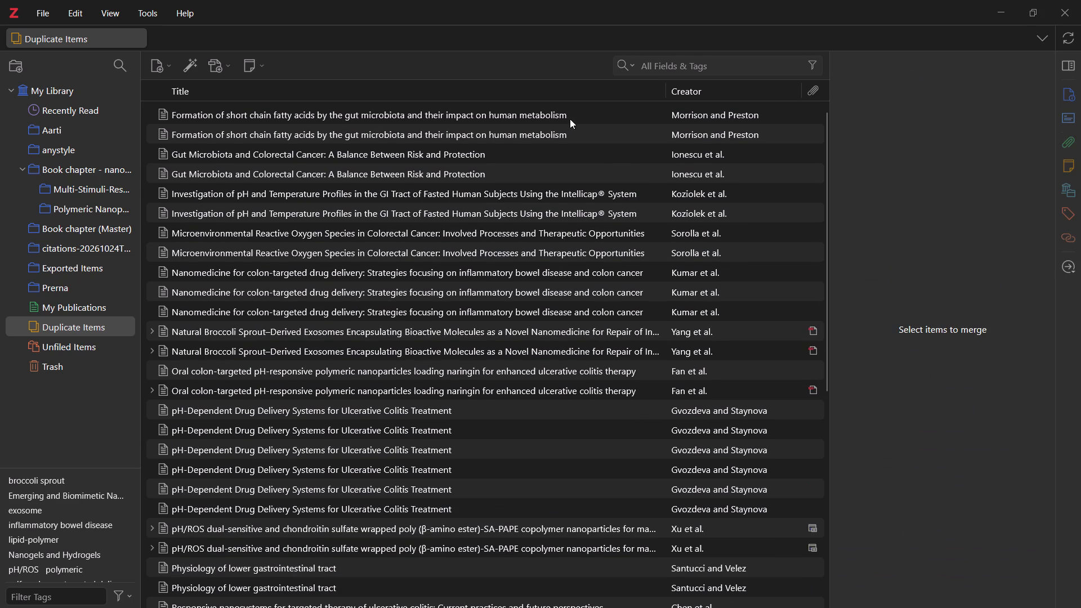
Merge each duplicate title from "Formation of short chain fatty acids" through "pH/ROS dual-sensitive and chondroitin sulfate wrapped" nanoparticles, one title at a time.
click(570, 119)
click(915, 70)
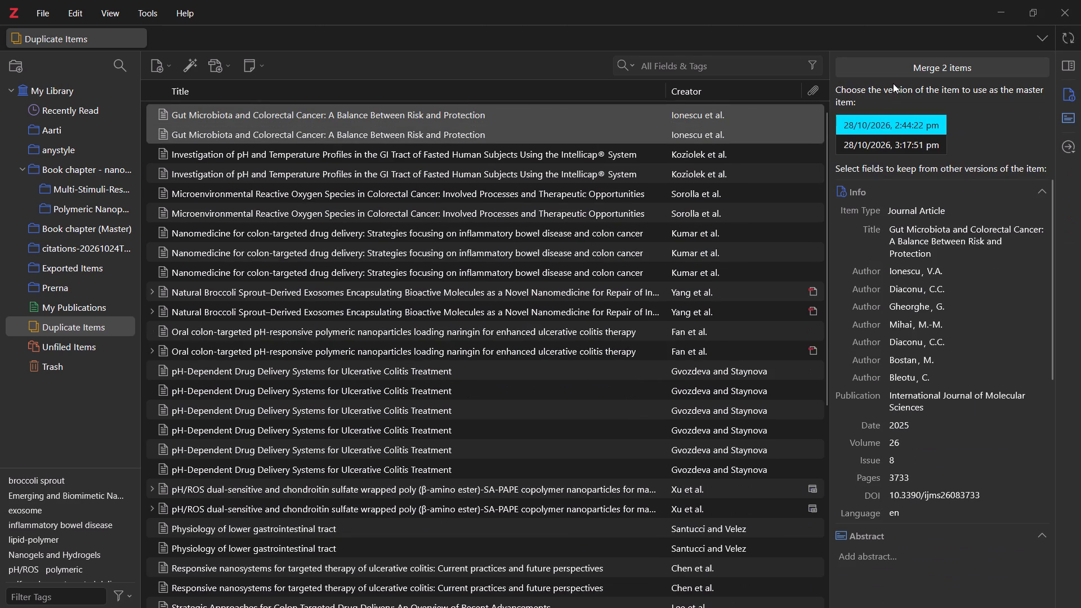
click(909, 71)
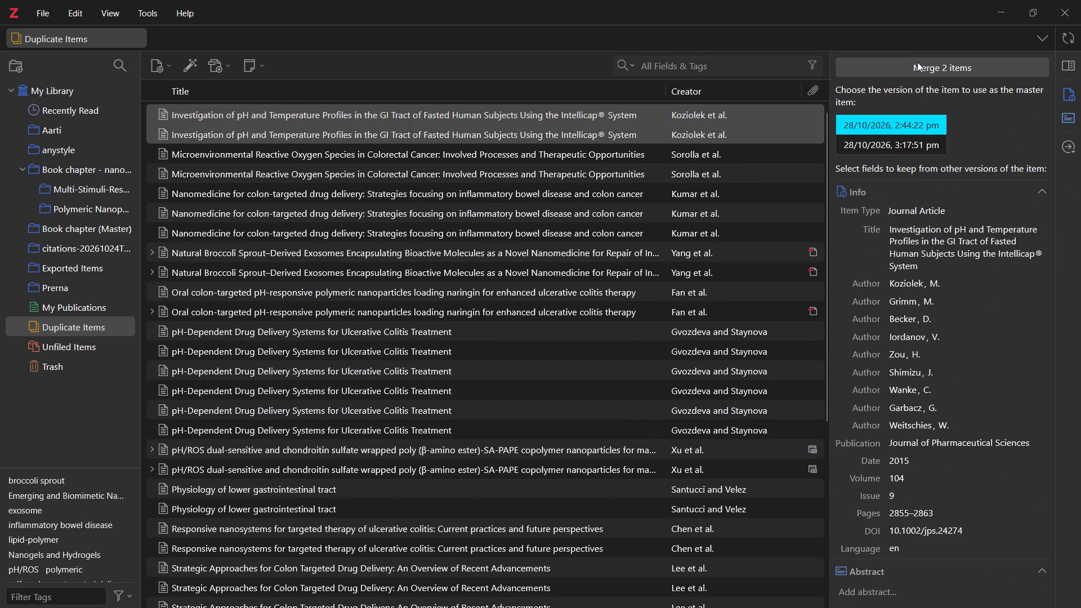
click(917, 62)
click(911, 71)
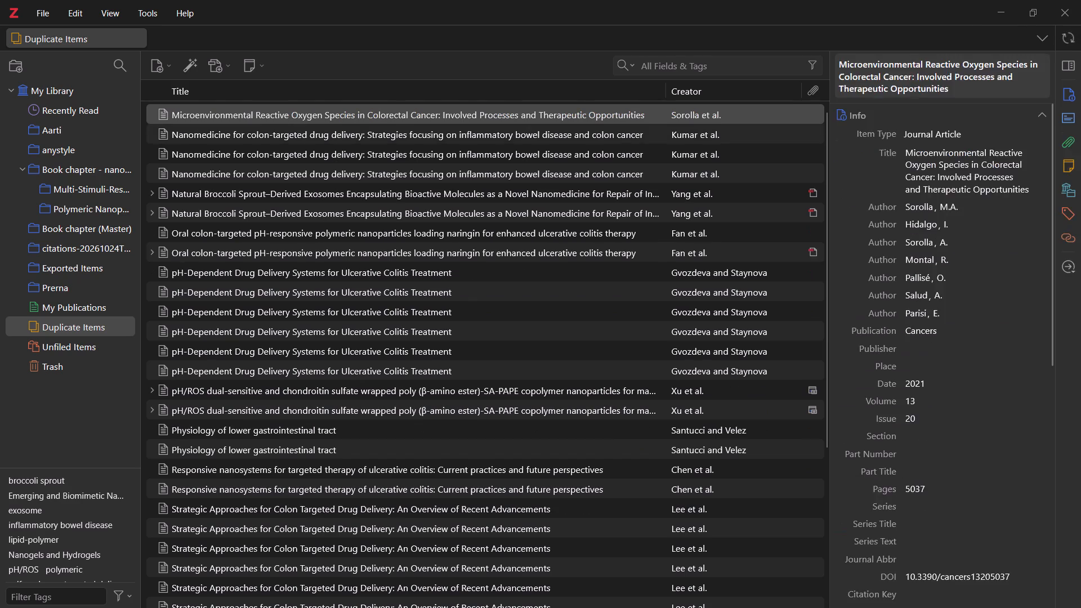
click(918, 68)
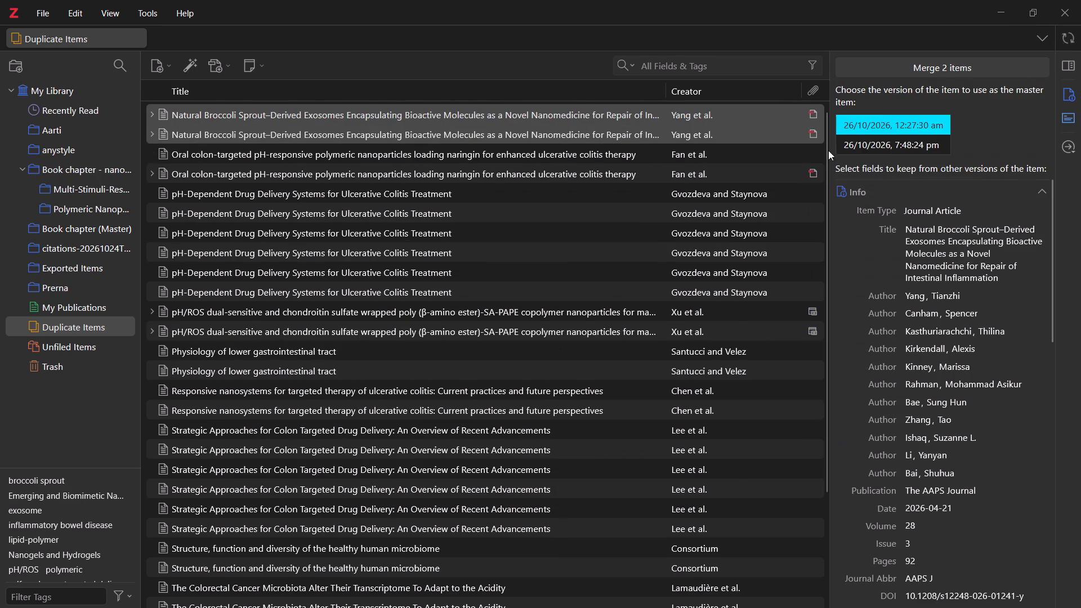
click(918, 74)
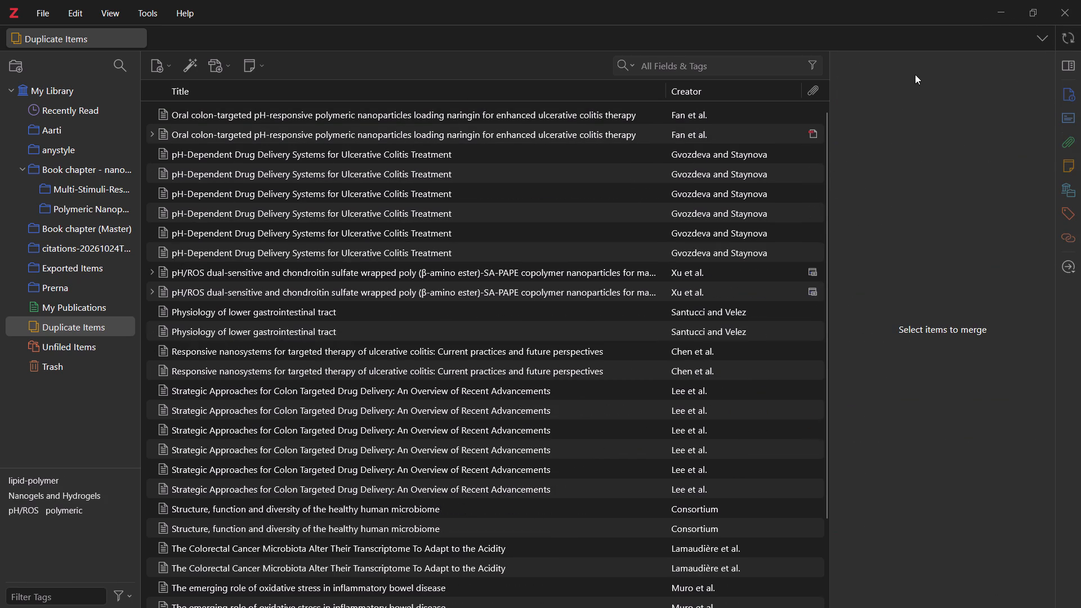
click(648, 117)
click(921, 74)
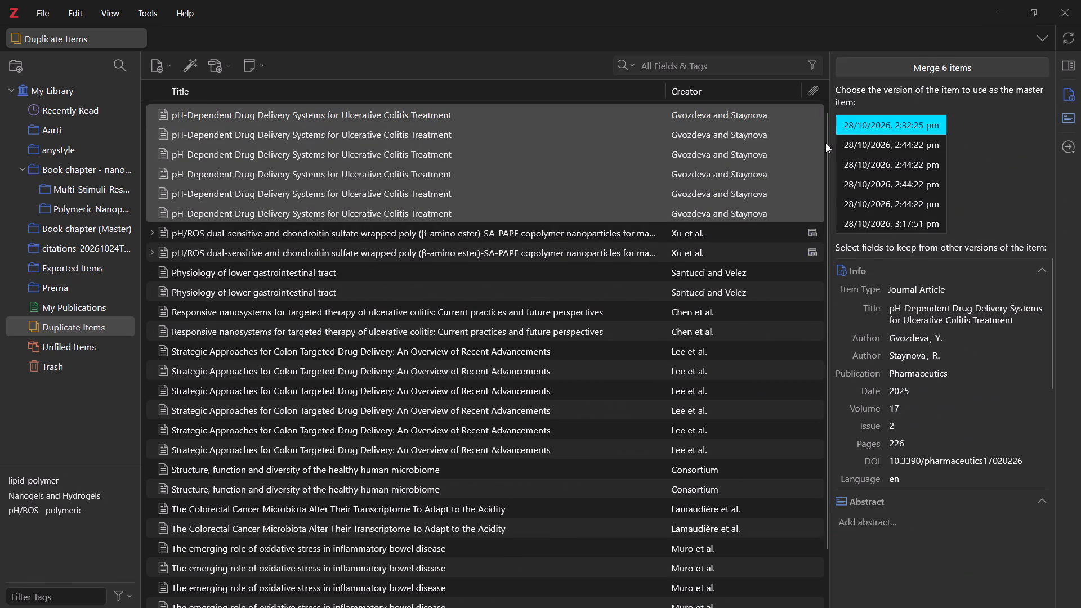
click(928, 69)
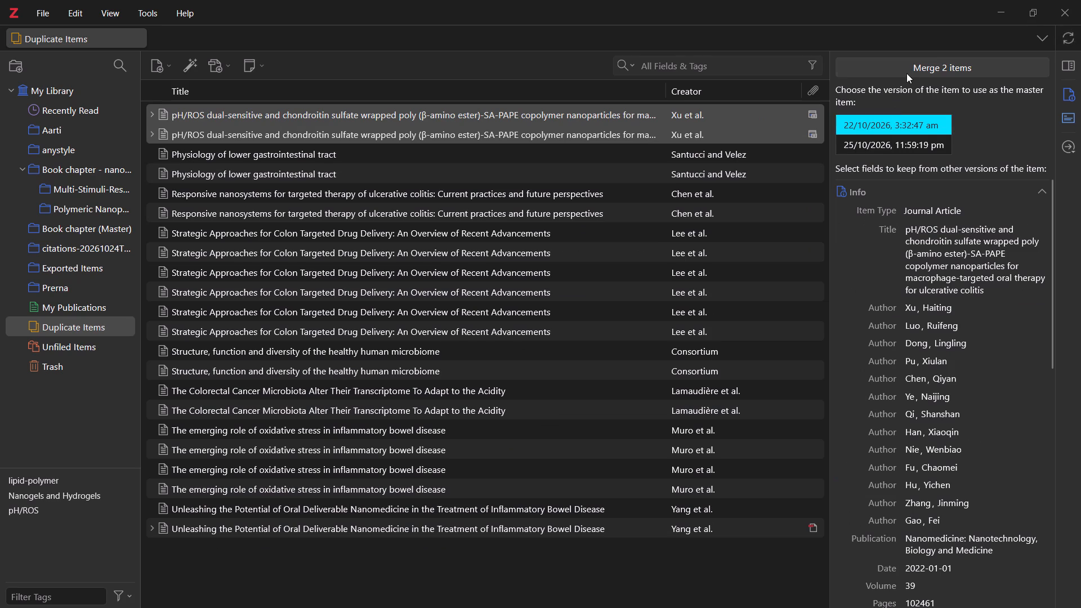
click(912, 64)
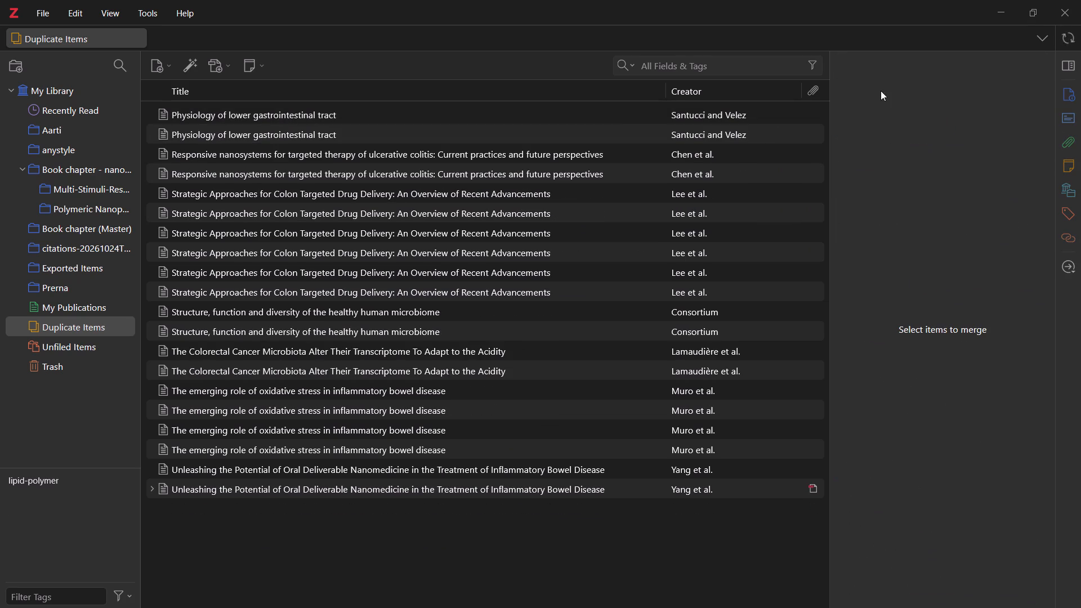
Merge the remaining duplicate titles, from "Physiology of lower gastrointestinal tract" through "Unleashing the Potential of Oral Deliverable Nanomedicine".
click(635, 122)
click(928, 65)
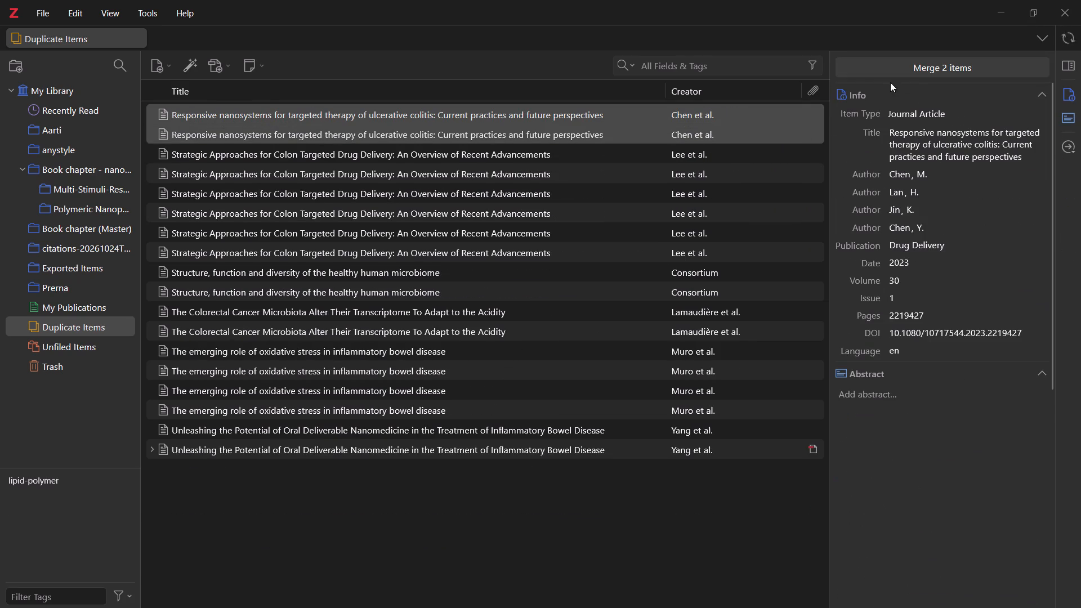
click(906, 70)
click(910, 75)
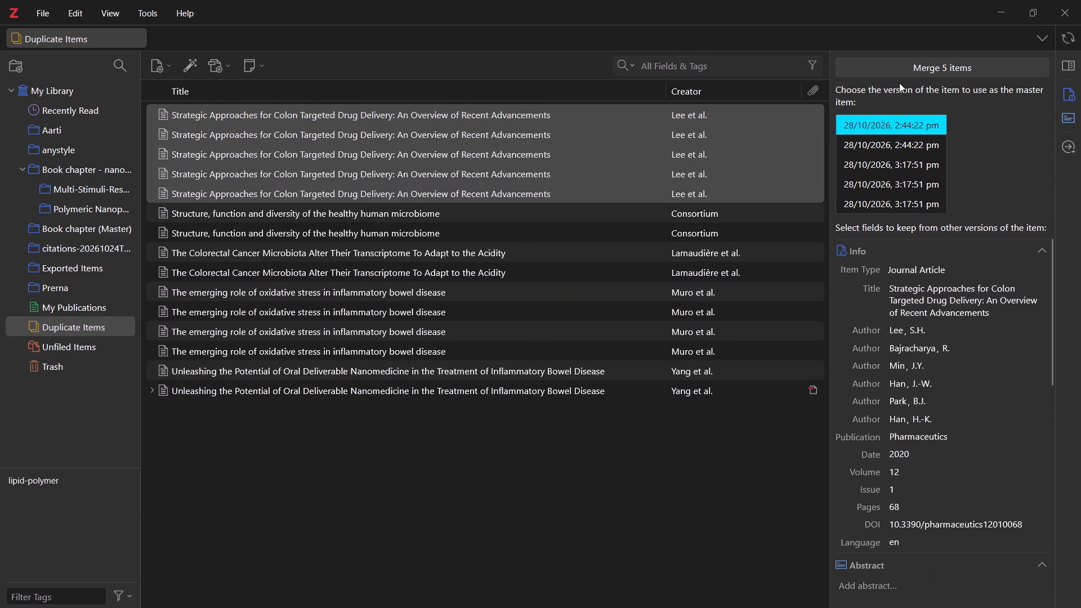
click(938, 60)
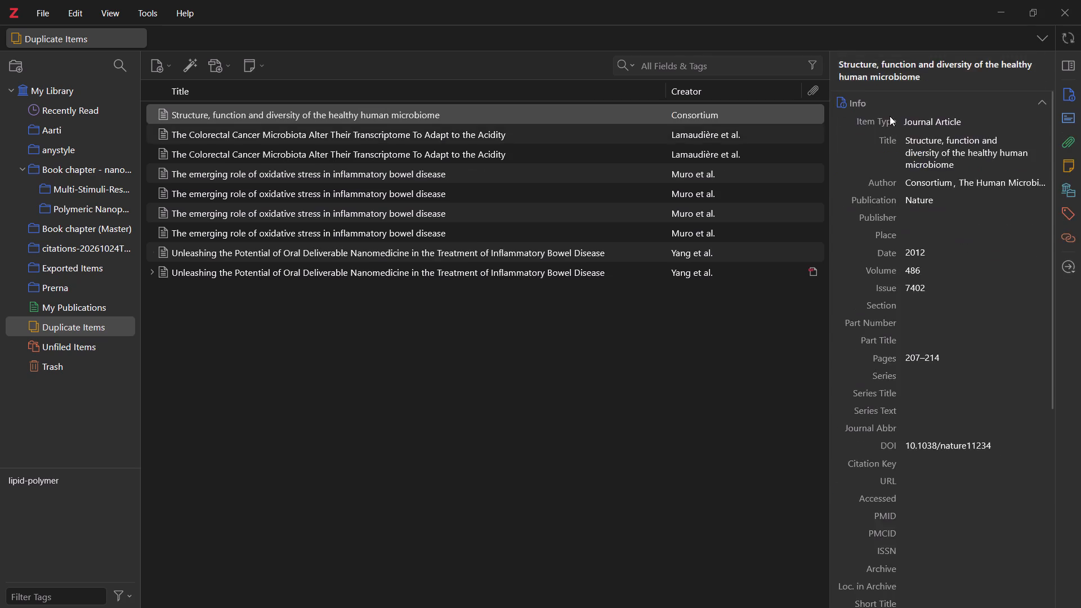
click(915, 72)
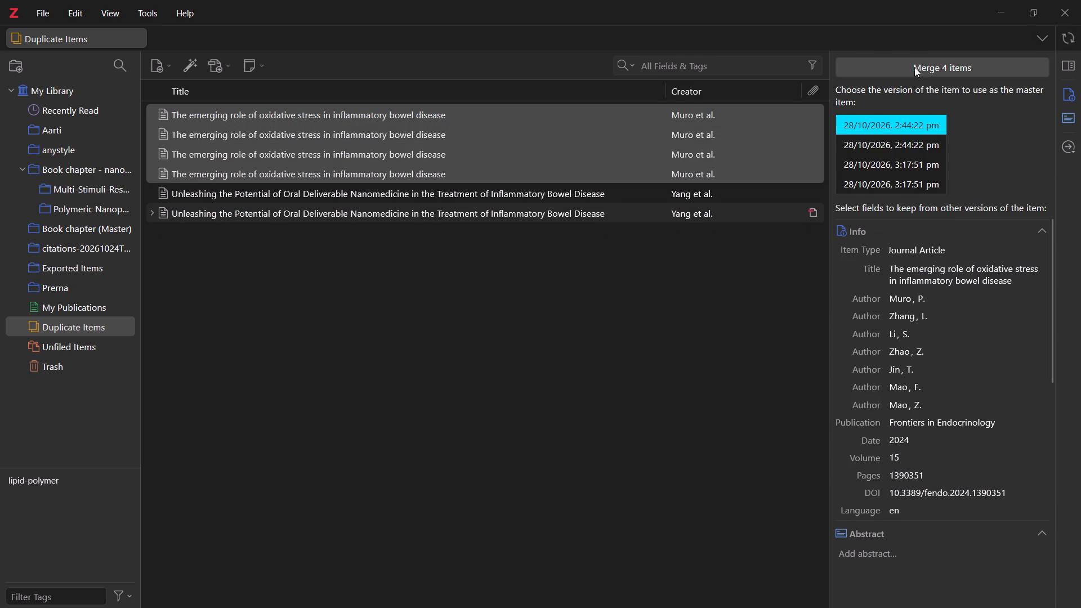
click(914, 67)
click(909, 71)
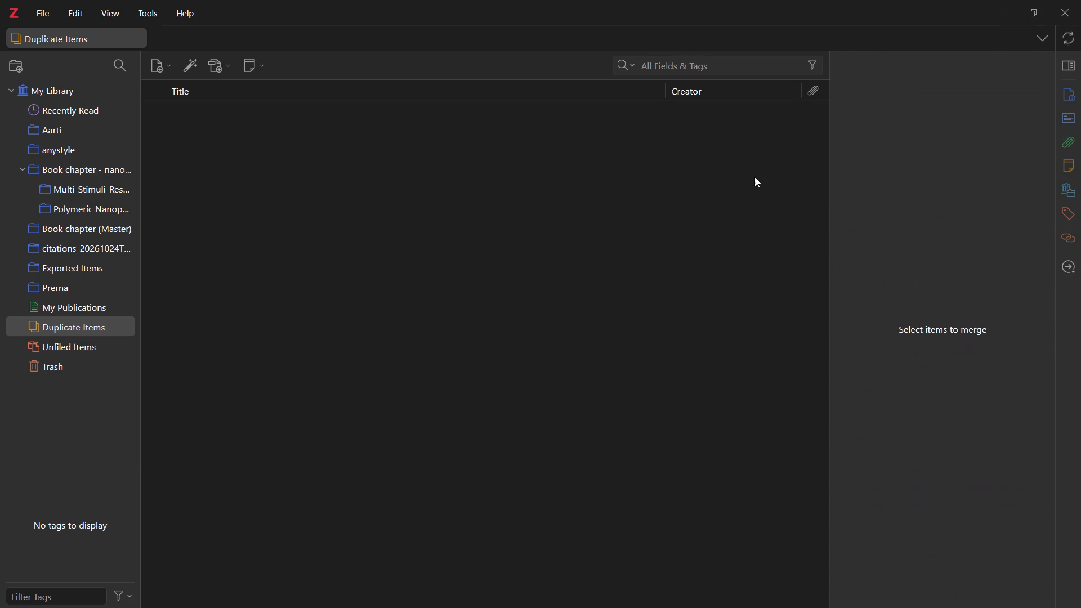
Check the deduplicated references in the Exported Items collection and go through the full Prerna list.
click(57, 283)
click(84, 208)
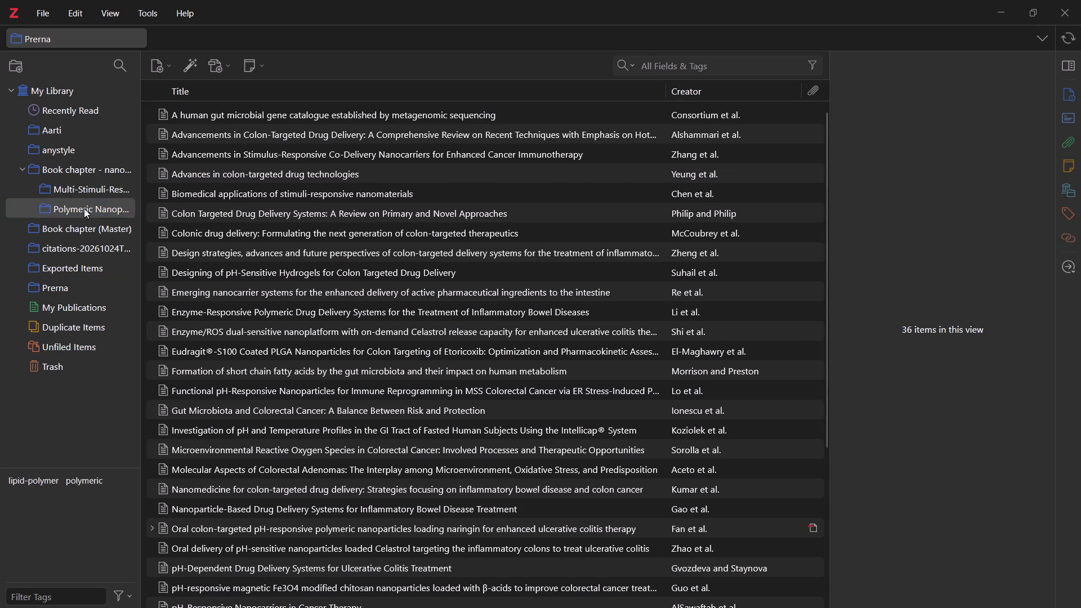
click(91, 231)
click(73, 261)
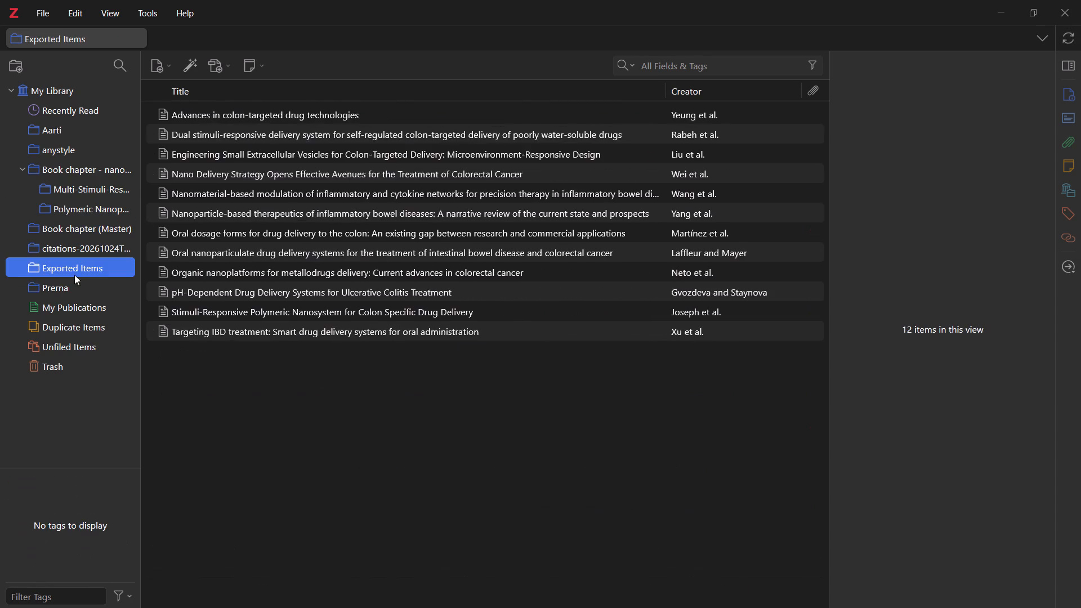
click(70, 280)
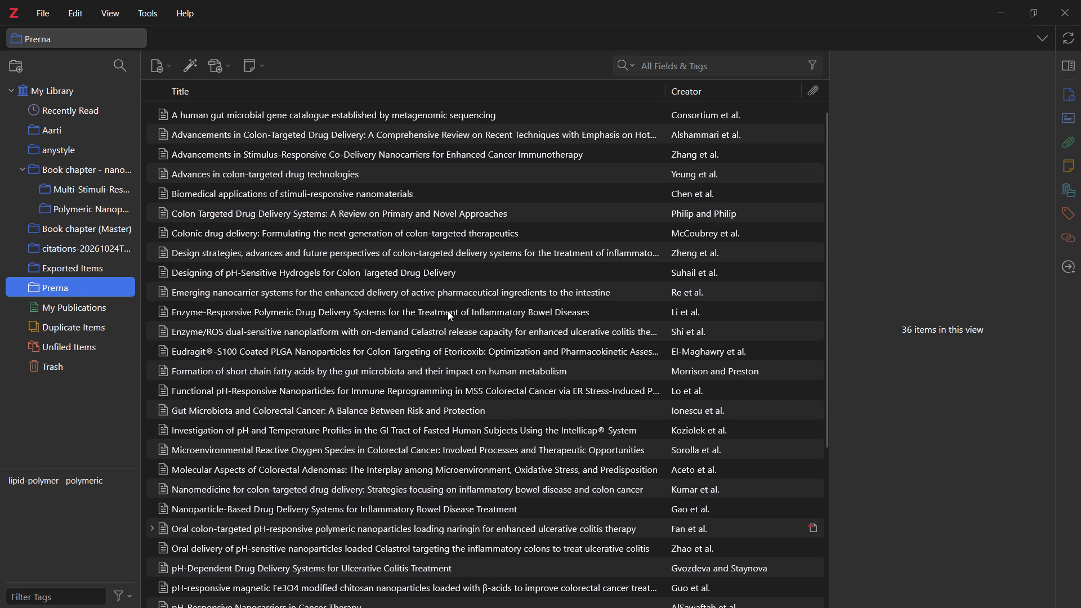
scroll(448, 311, down, 2)
scroll(448, 311, up, 1)
scroll(448, 311, down, 16)
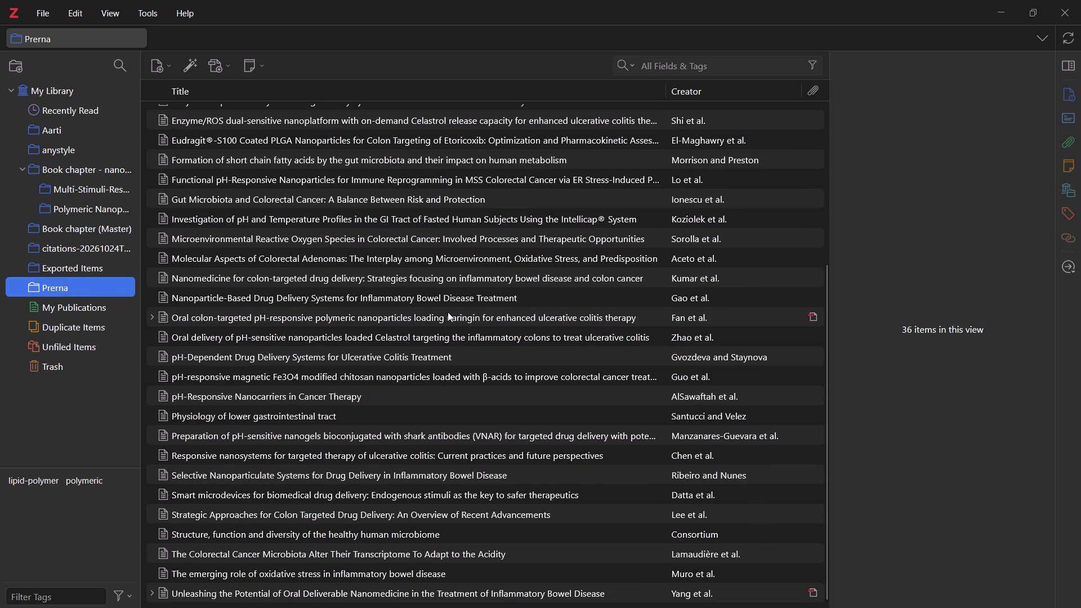
scroll(448, 312, down, 2)
Switch to Word's book chapter combined draft_1.docx and look over its numbered citations back to section 8.
key(alt+Tab)
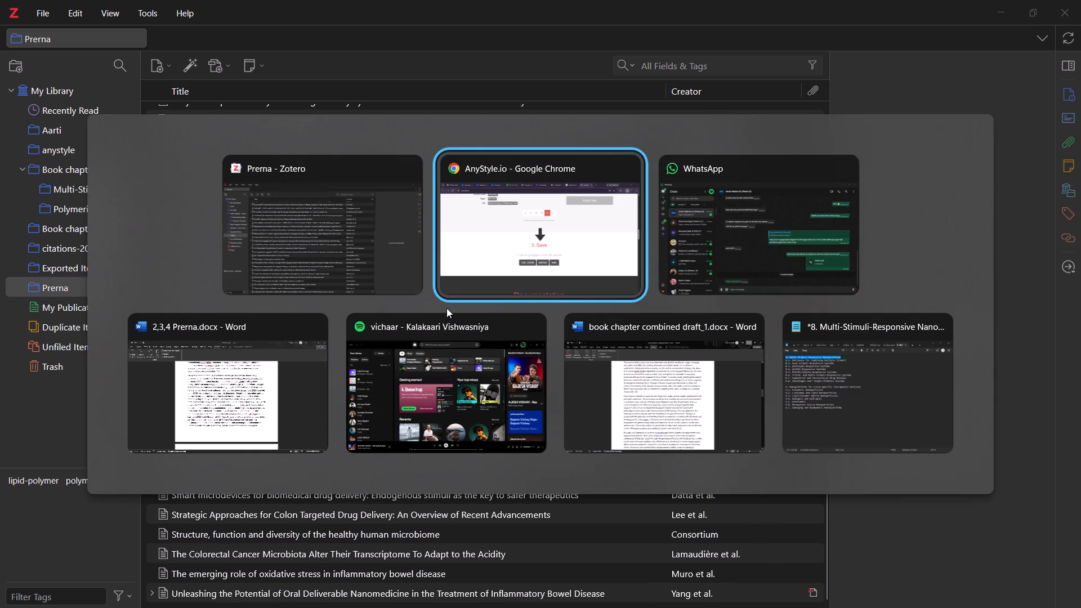
key(alt+Tab)
key(alt+Tab)
key(alt+Tab)
key(alt+Tab)
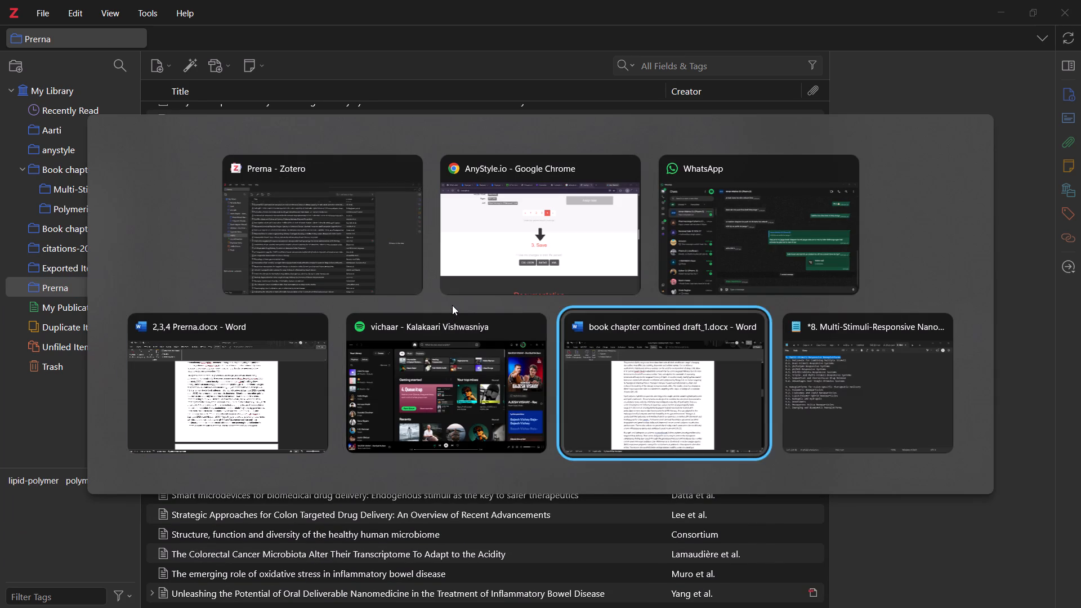
middle_drag(652, 272, 646, 180)
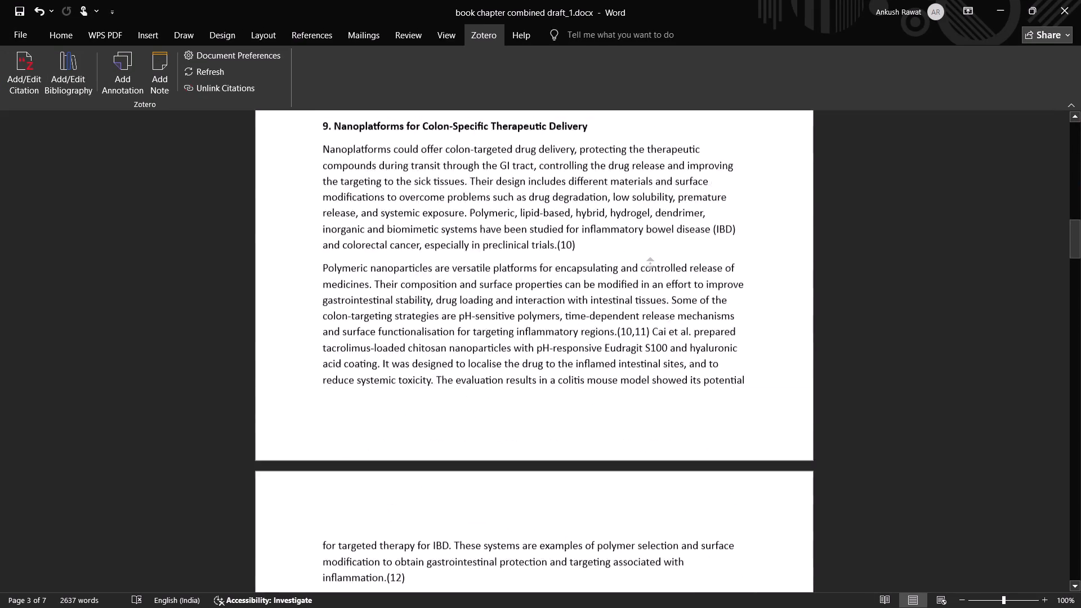
middle_drag(646, 180, 645, 159)
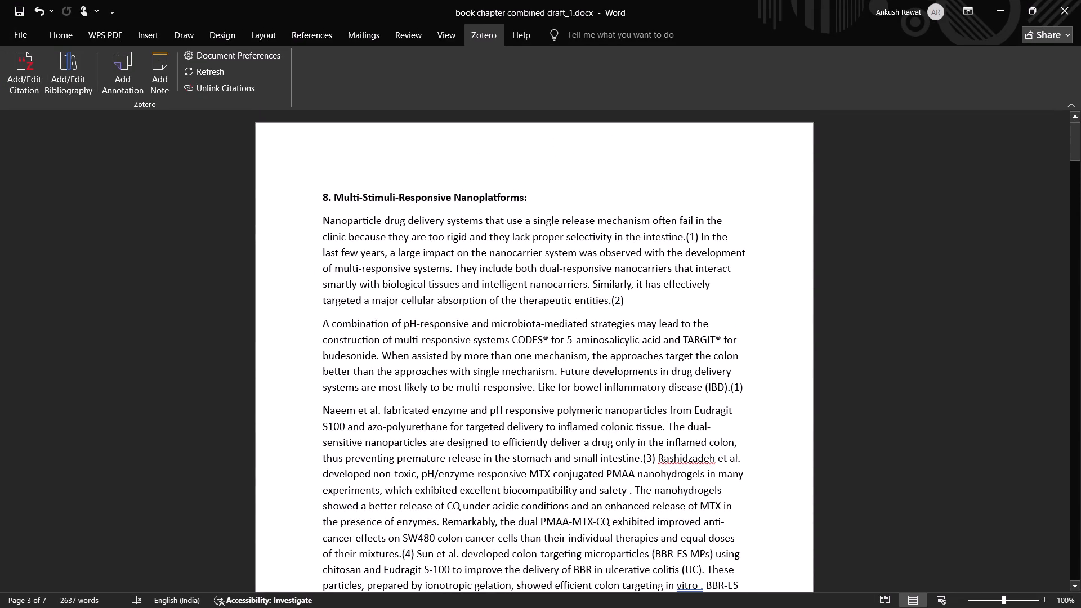
Switch to 2,3,4 Prerna.docx and inspect which Zotero items the first citation (1,2) in section 2 contains, leaving it as is.
key(alt+Tab)
key(alt+Tab)
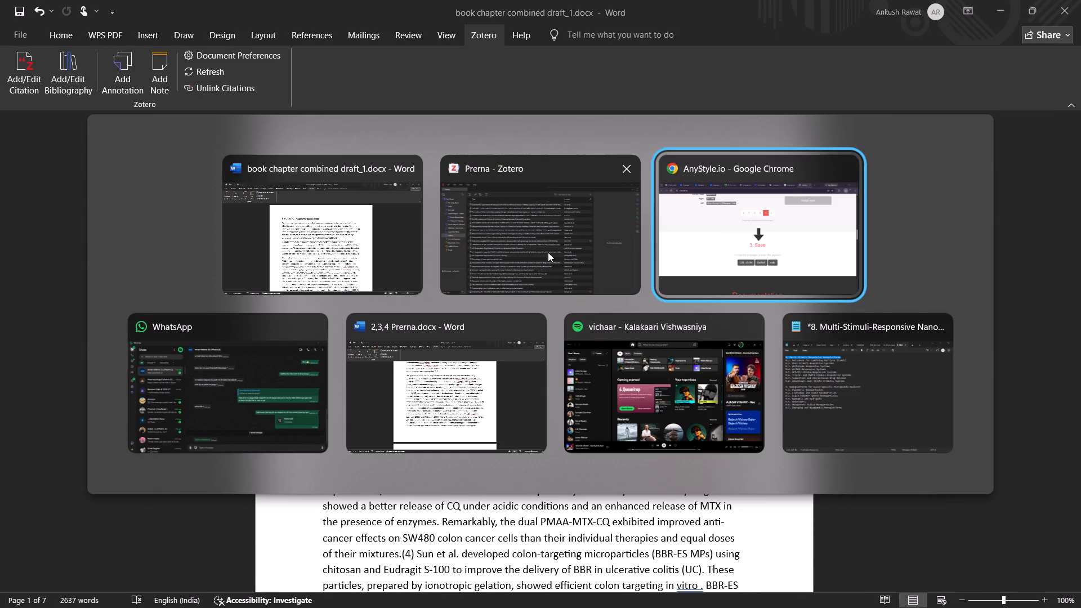
key(alt+Tab)
key(alt+Tab)
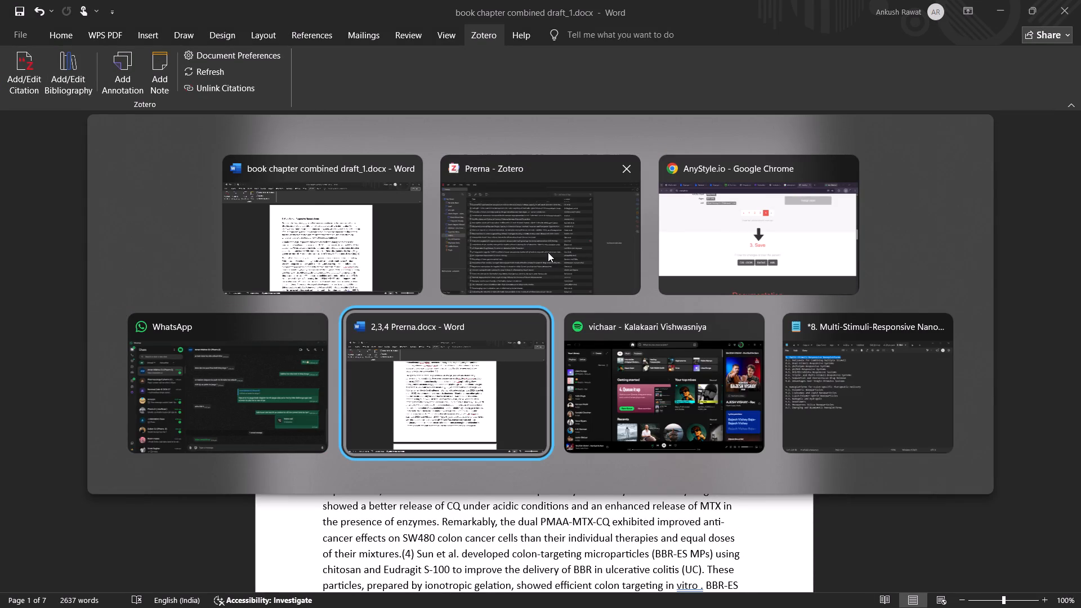
middle_drag(615, 313, 615, 159)
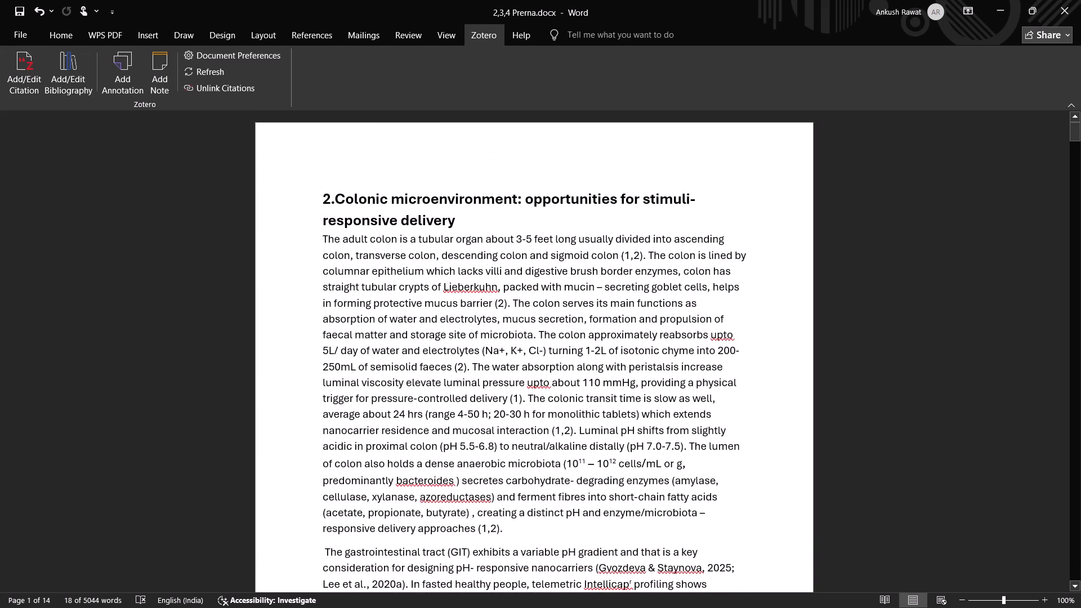
click(636, 249)
click(27, 71)
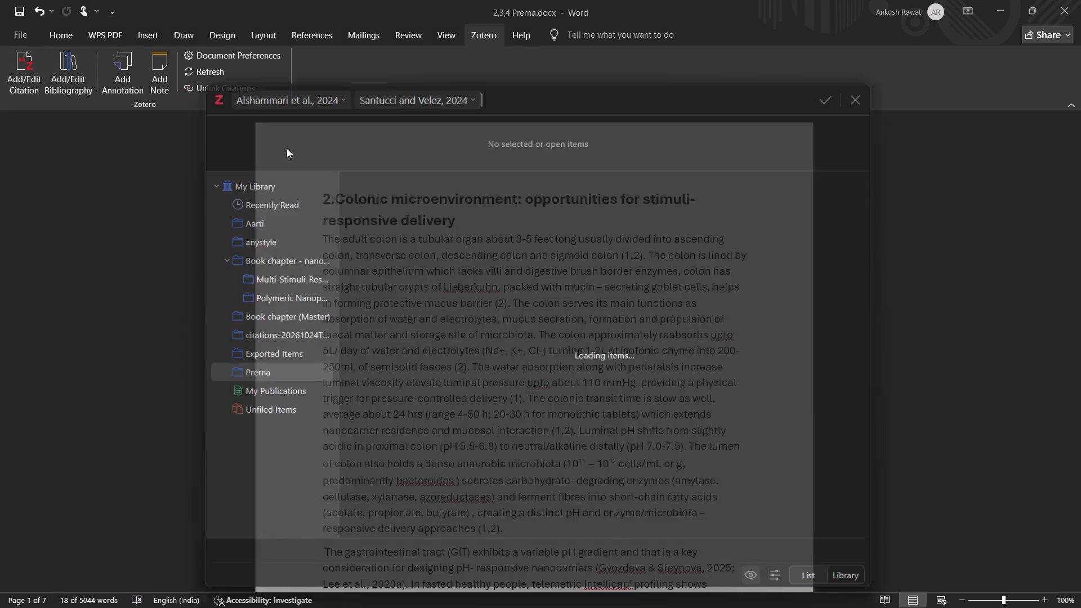
click(874, 89)
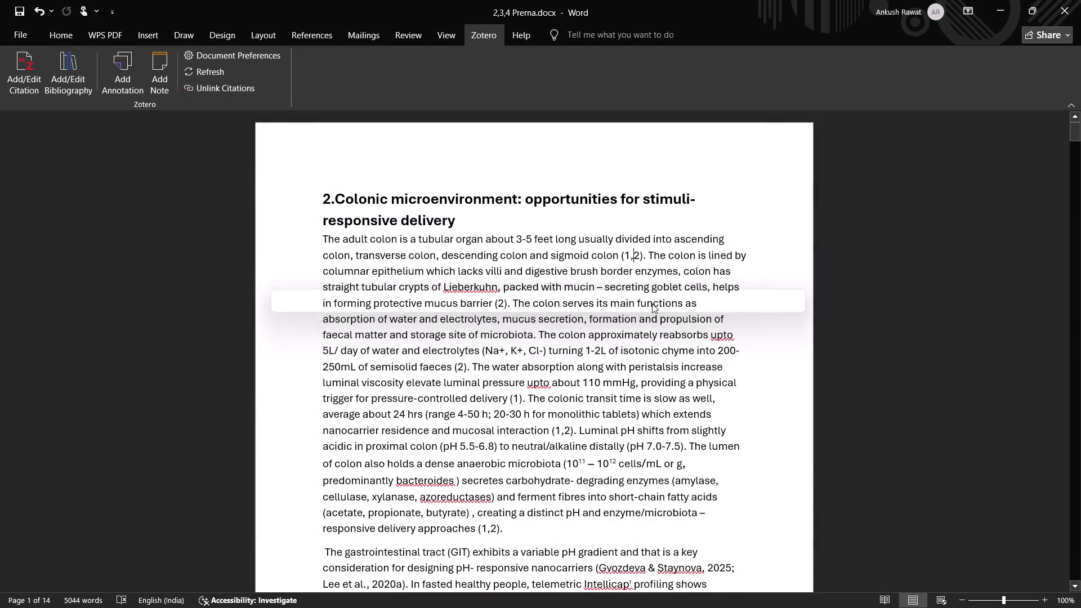
Start a Zotero citation after "designing pH- responsive nanocarriers" and add Gvozdeva and Staynova, 2025 from the Prerna collection.
scroll(650, 309, down, 4)
scroll(566, 287, down, 5)
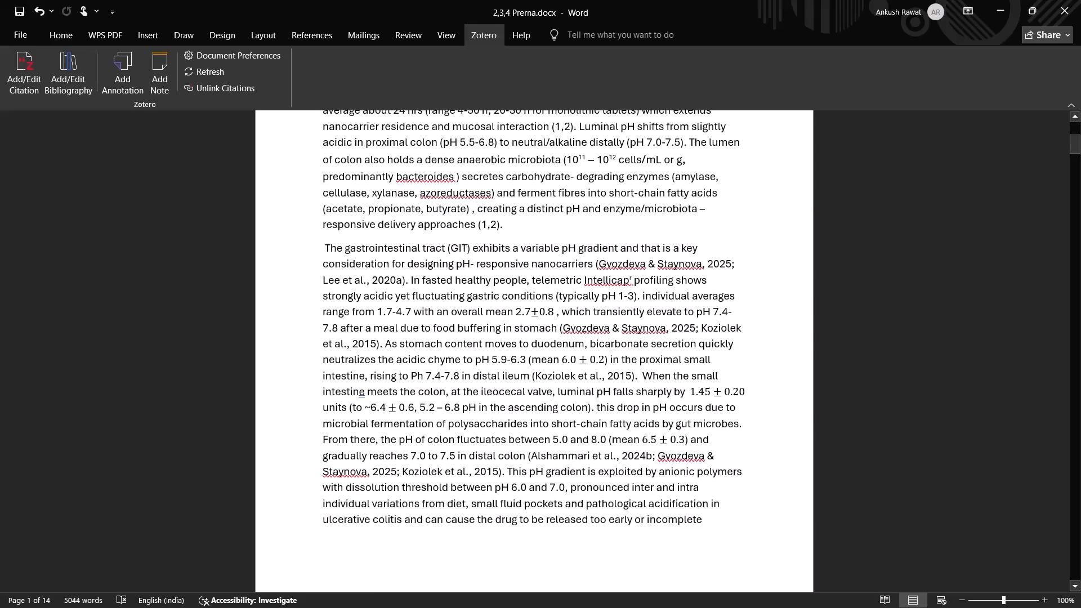
click(600, 265)
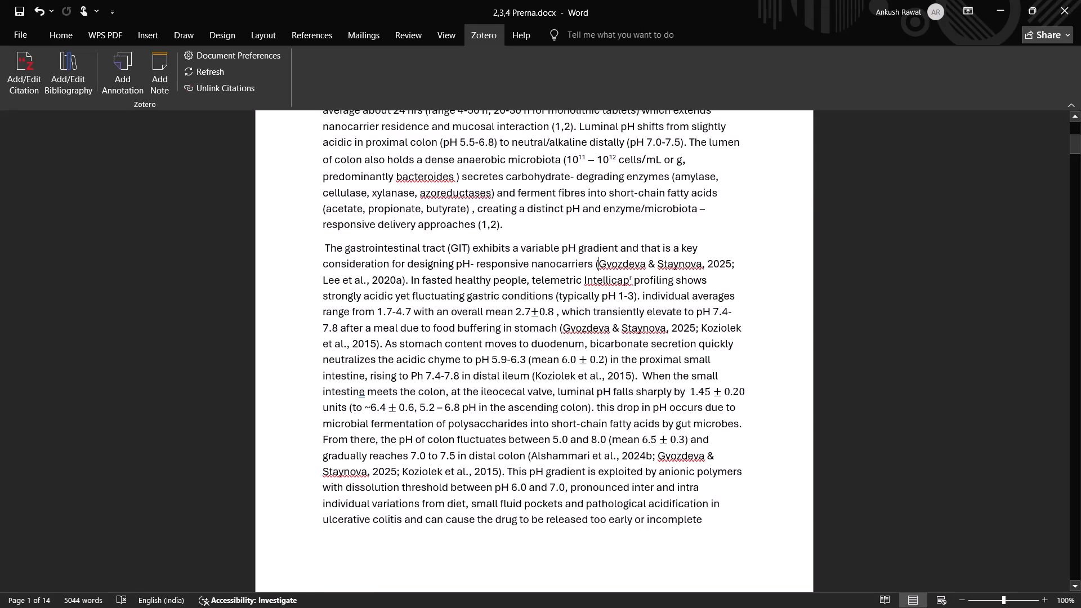
click(591, 267)
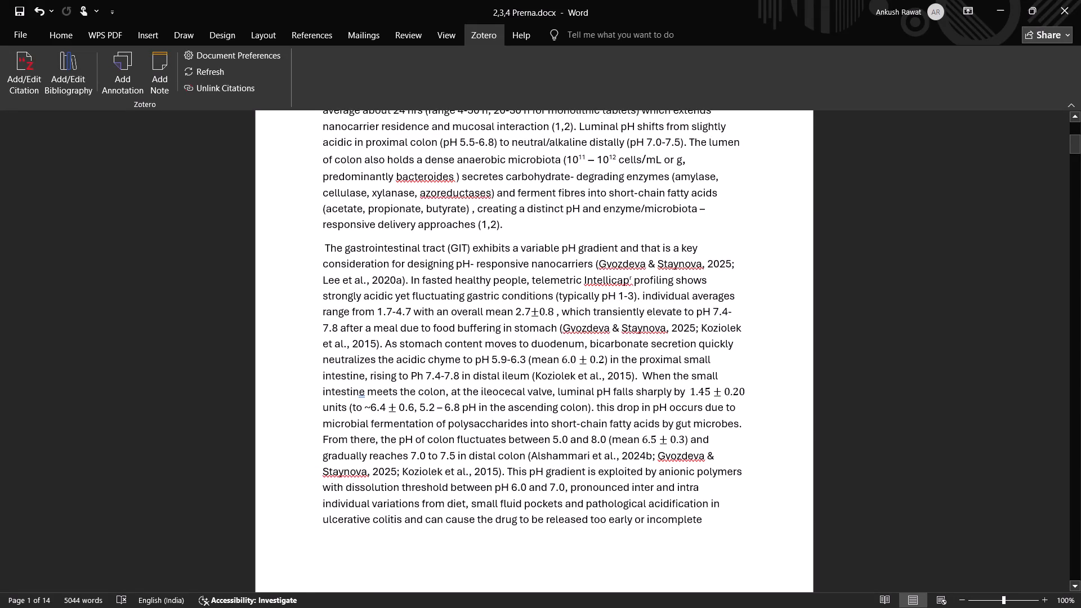
click(596, 265)
click(28, 67)
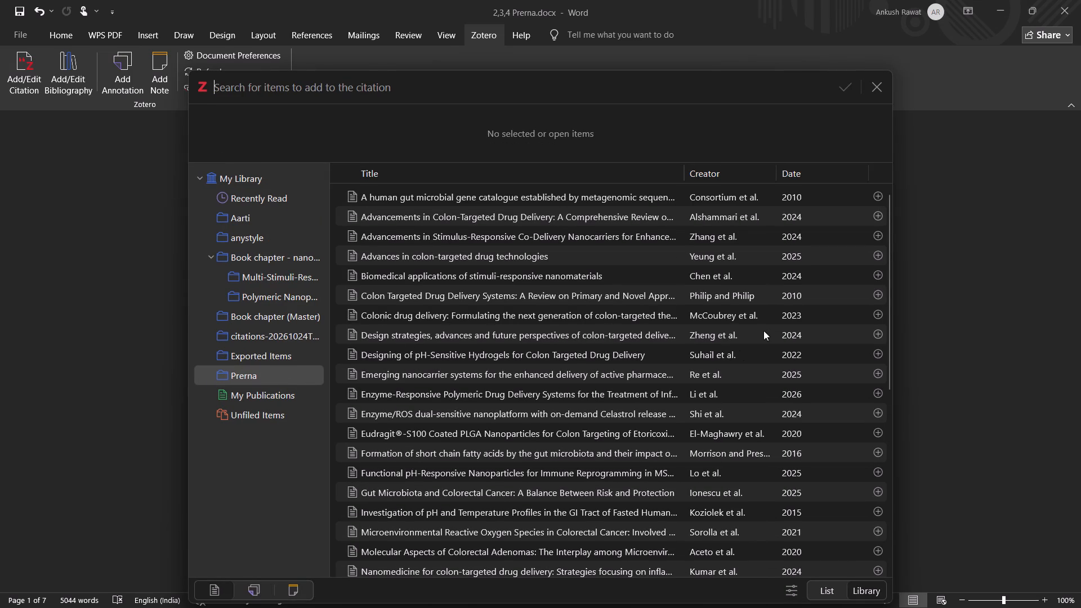
scroll(723, 339, down, 5)
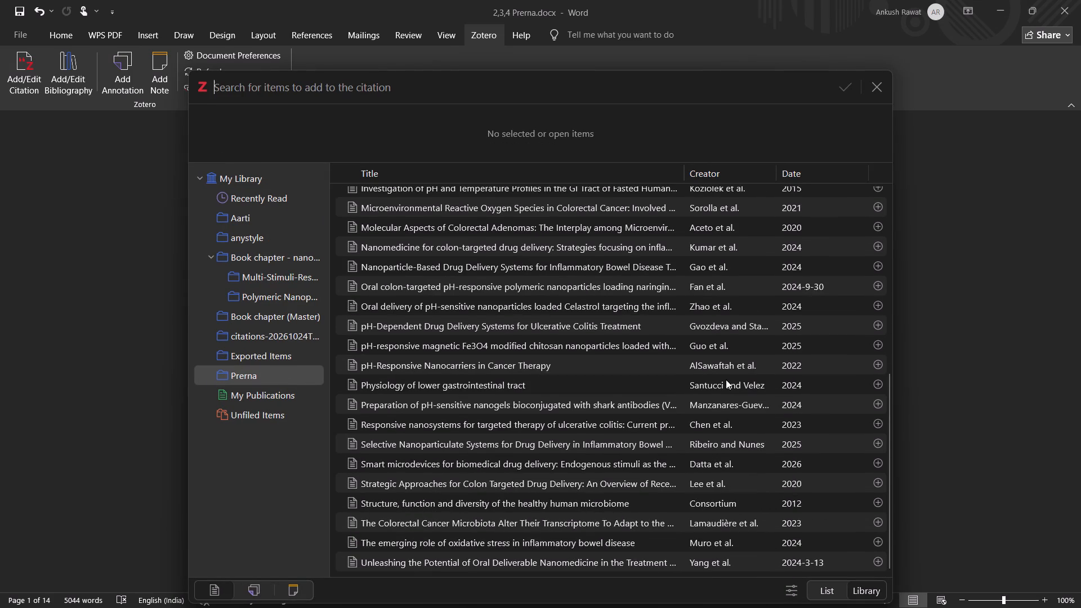
click(699, 323)
scroll(740, 371, down, 1)
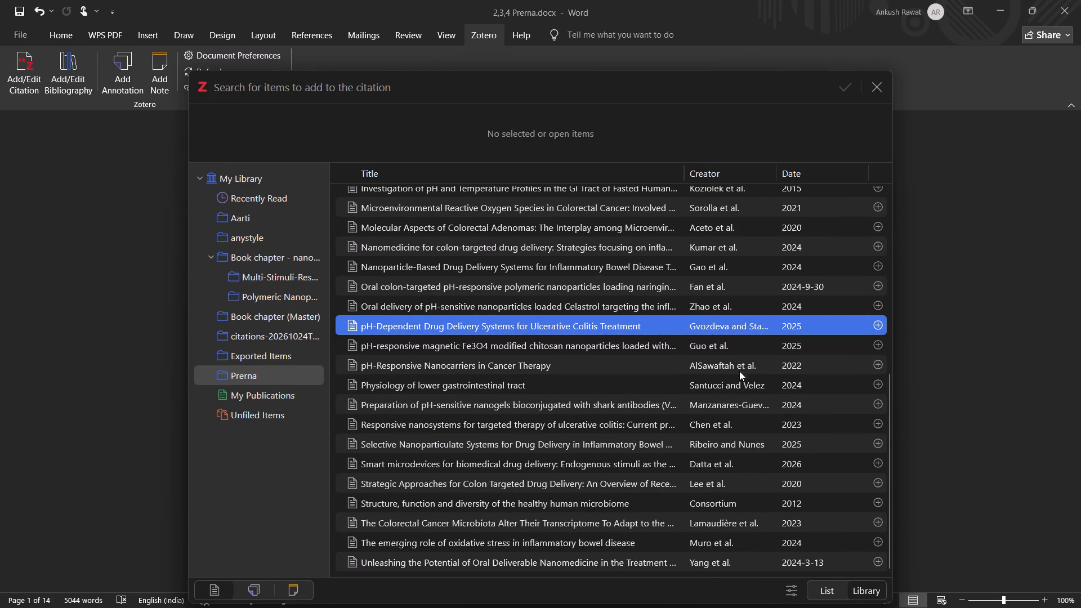
scroll(739, 371, down, 1)
scroll(738, 372, up, 1)
scroll(738, 372, down, 2)
scroll(706, 479, down, 1)
scroll(706, 479, up, 1)
scroll(706, 479, down, 1)
scroll(706, 479, up, 1)
scroll(706, 479, down, 4)
click(881, 328)
Add Lee et al., 2020 from the Prerna collection to the same citation and insert it into the document.
scroll(776, 462, down, 3)
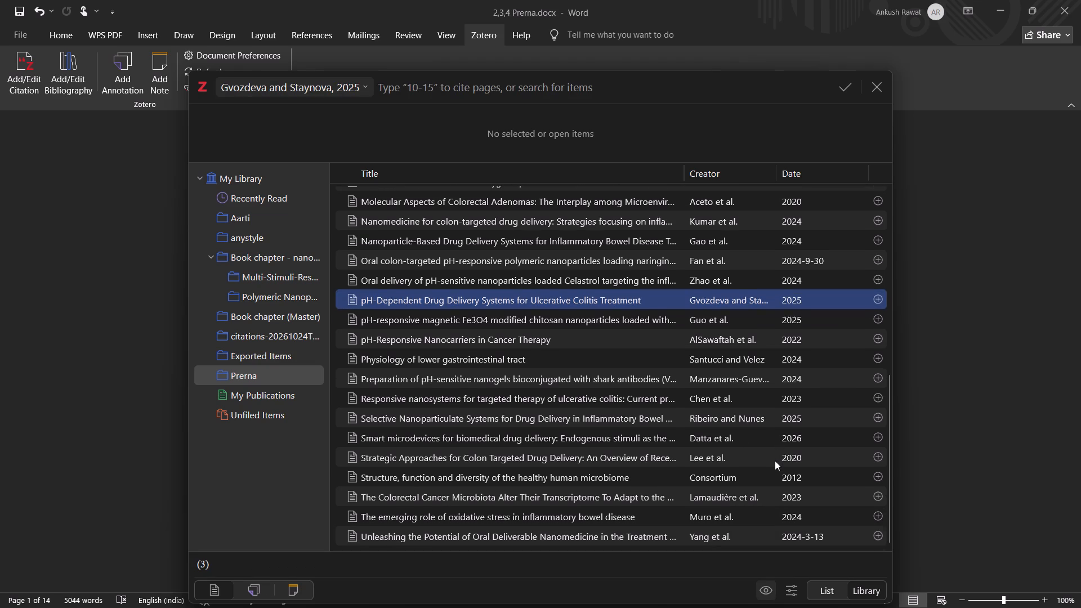
scroll(775, 460, down, 3)
click(878, 459)
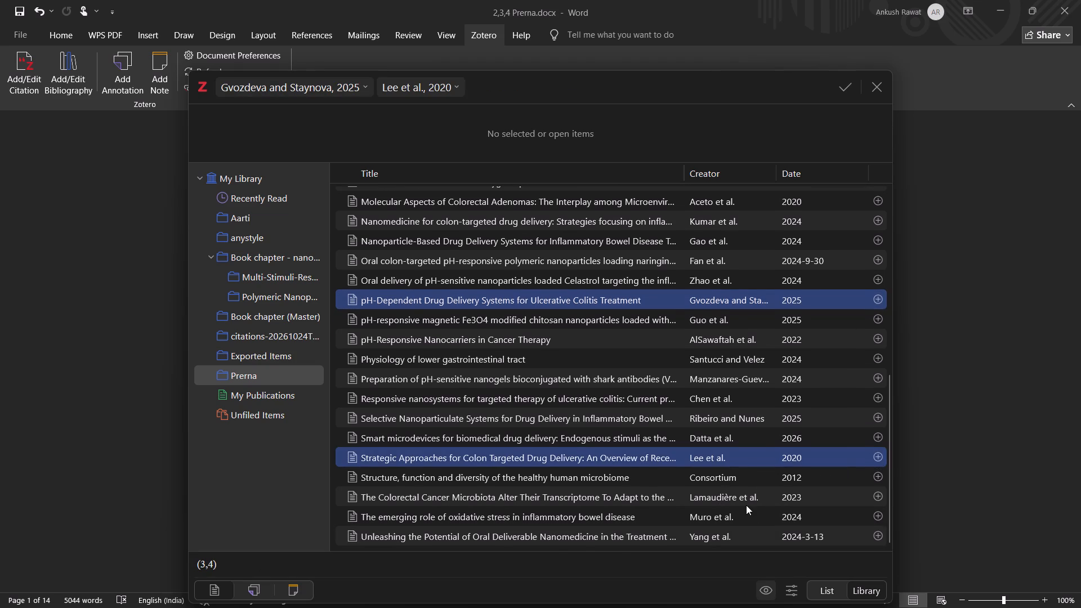
scroll(745, 503, up, 3)
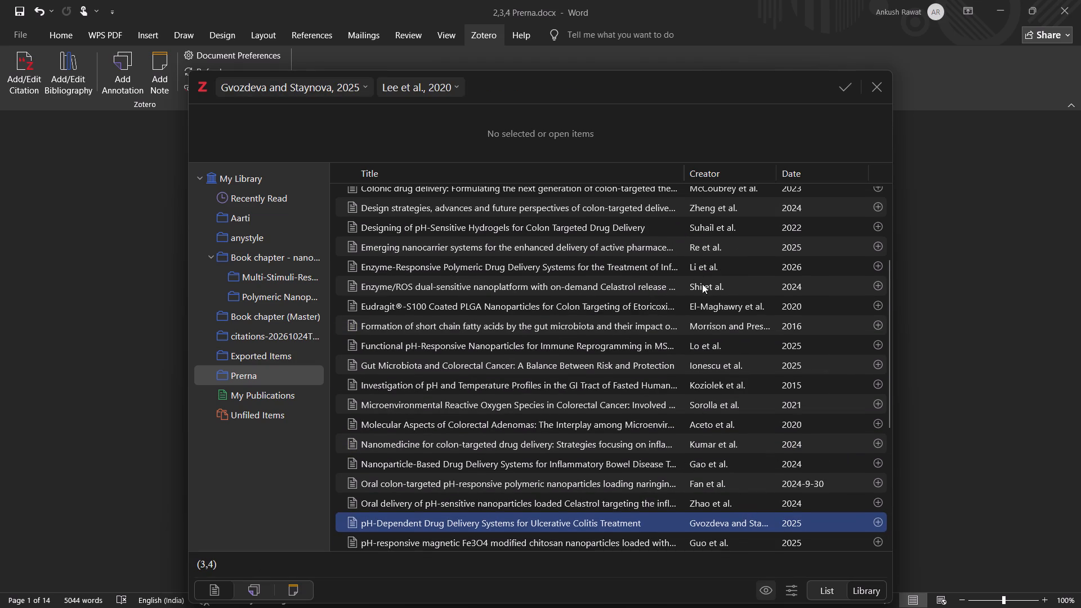
scroll(719, 328, up, 3)
scroll(719, 329, down, 1)
scroll(719, 329, up, 1)
scroll(719, 329, down, 1)
scroll(719, 329, up, 1)
scroll(719, 329, down, 1)
scroll(719, 329, up, 4)
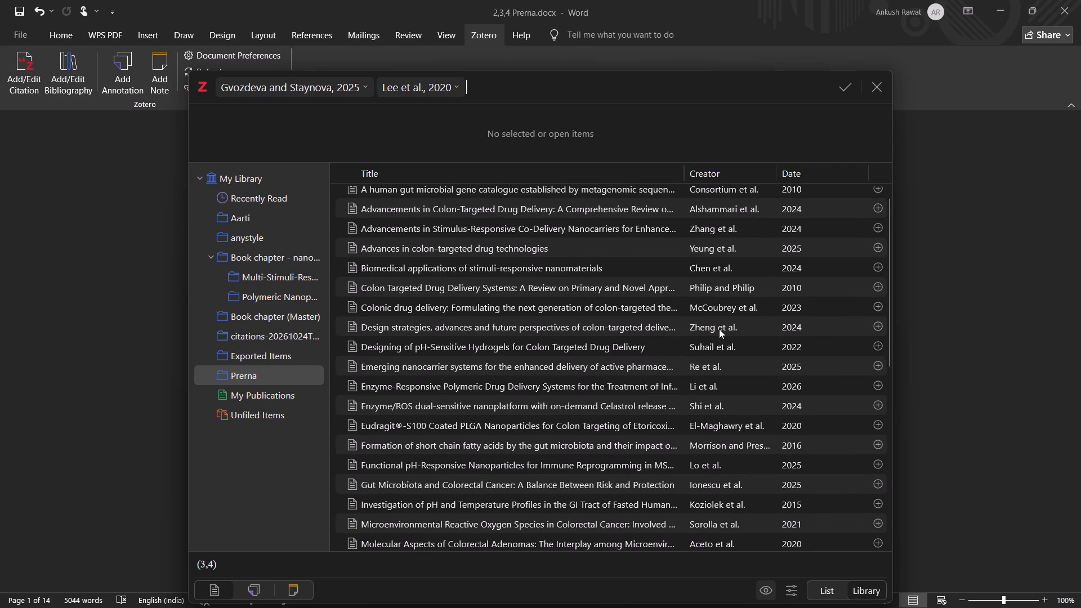
scroll(719, 329, up, 1)
scroll(719, 329, down, 4)
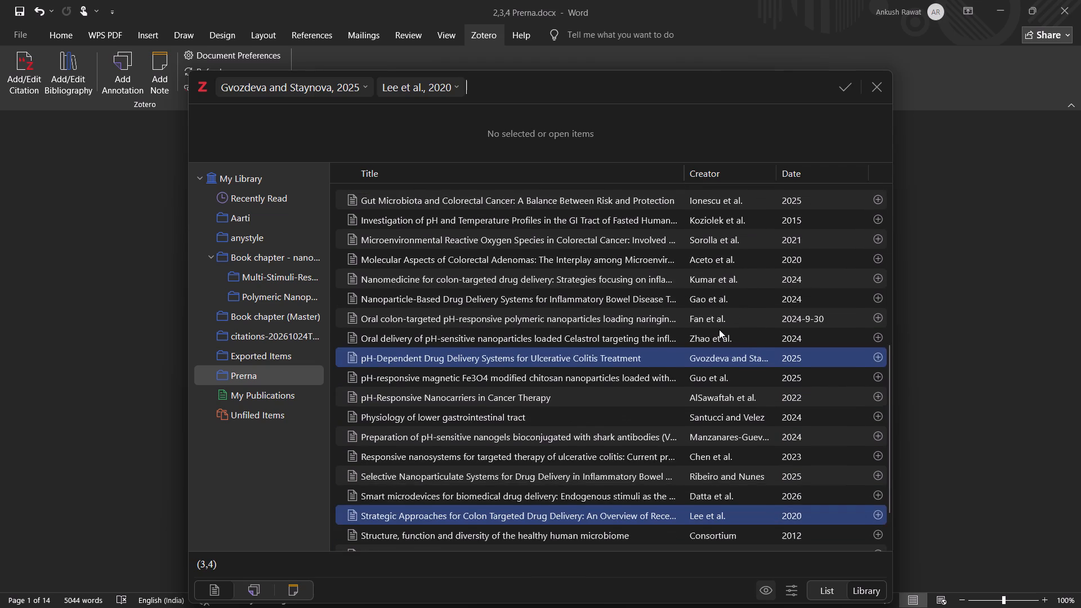
scroll(719, 329, up, 1)
scroll(718, 331, down, 6)
scroll(721, 332, up, 1)
scroll(721, 332, down, 1)
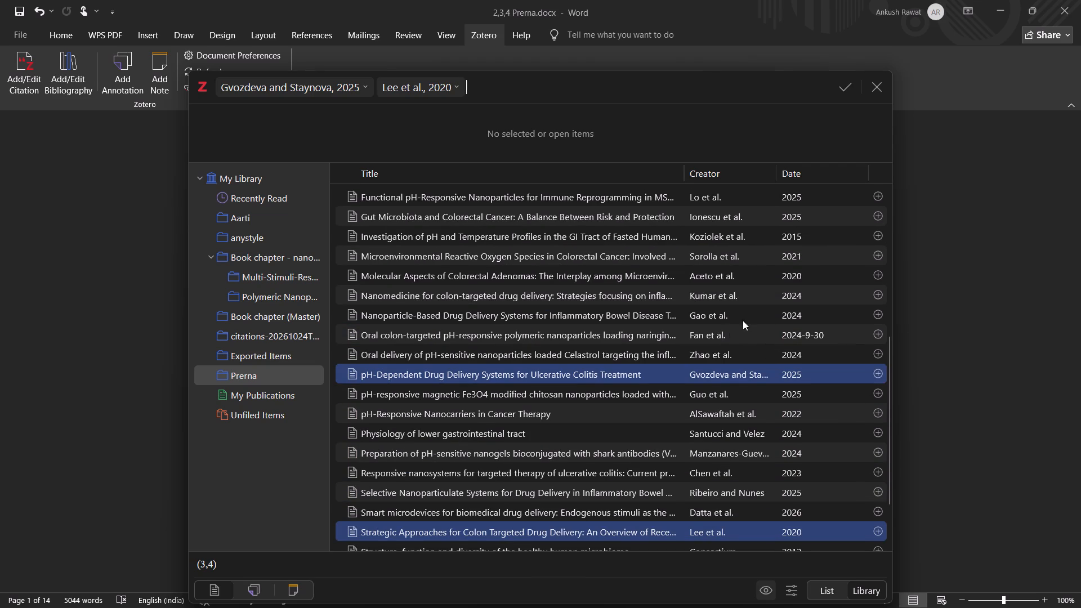
click(845, 88)
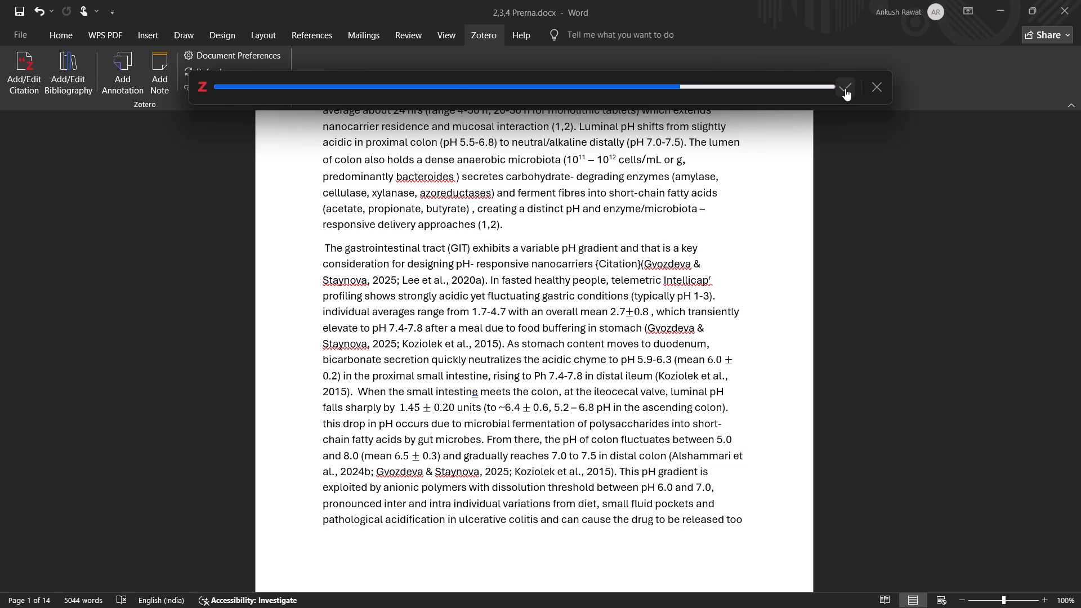
Delete the plain-text citation "(Gvozdeva & Staynova, 2025; Lee et al., 2020a)" that follows the new citation (3,4), keeping the full stop.
scroll(702, 295, down, 1)
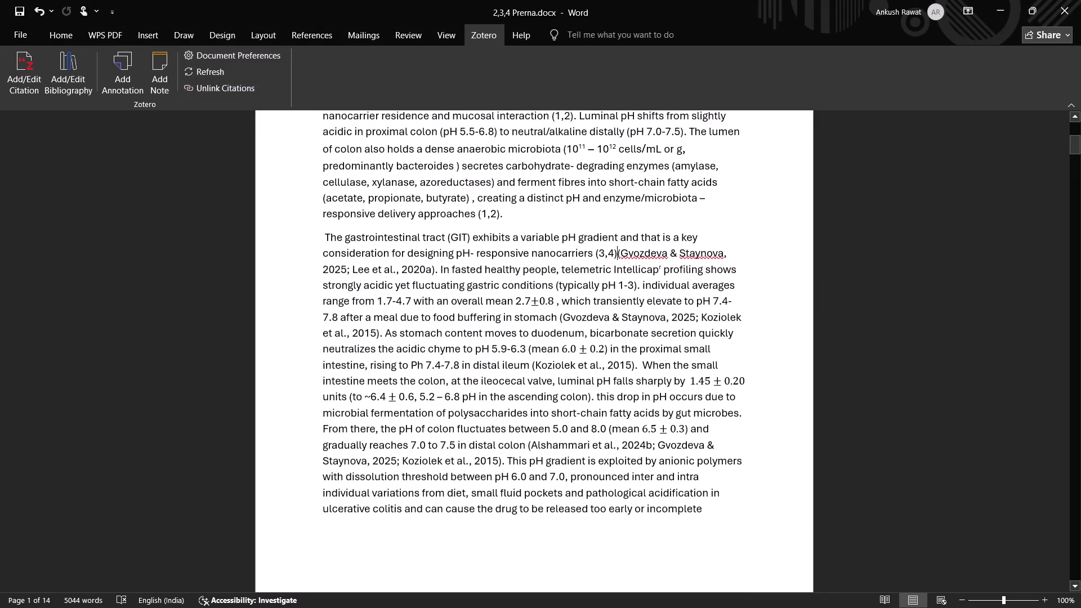
scroll(702, 295, down, 1)
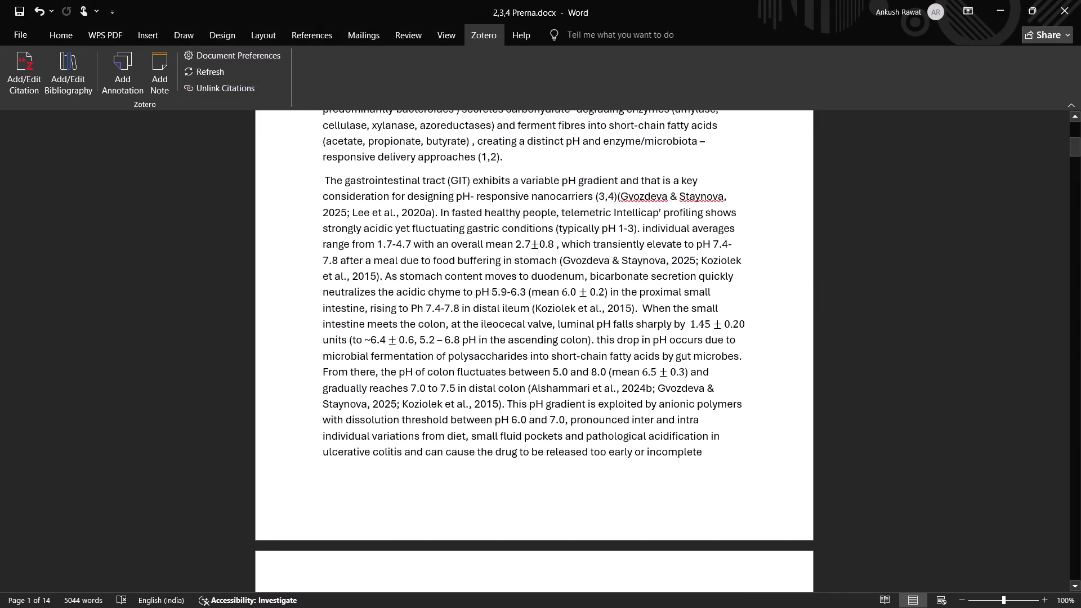
click(432, 214)
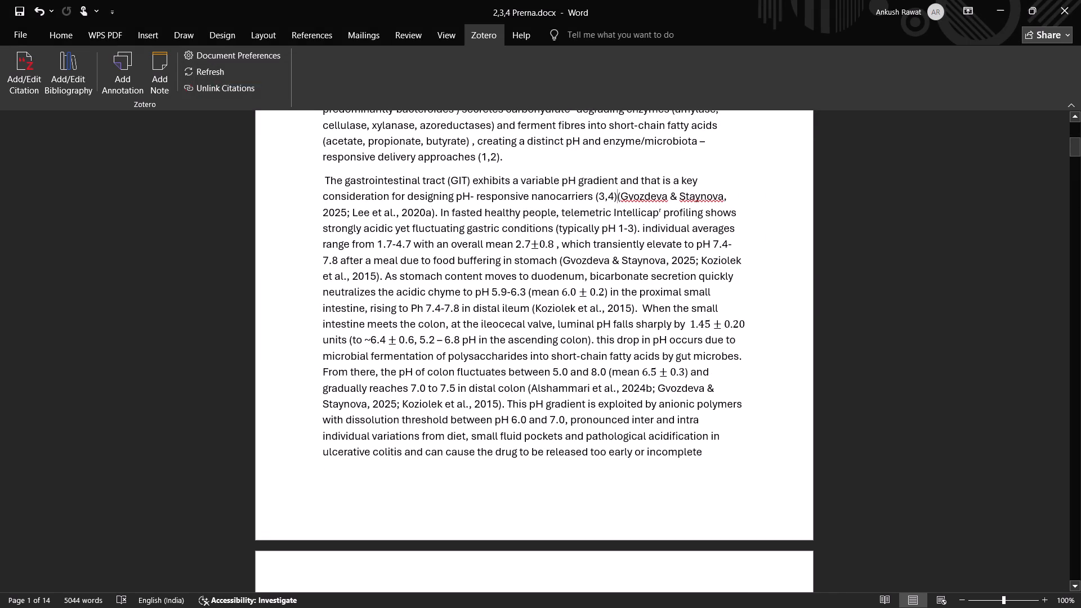
click(434, 212)
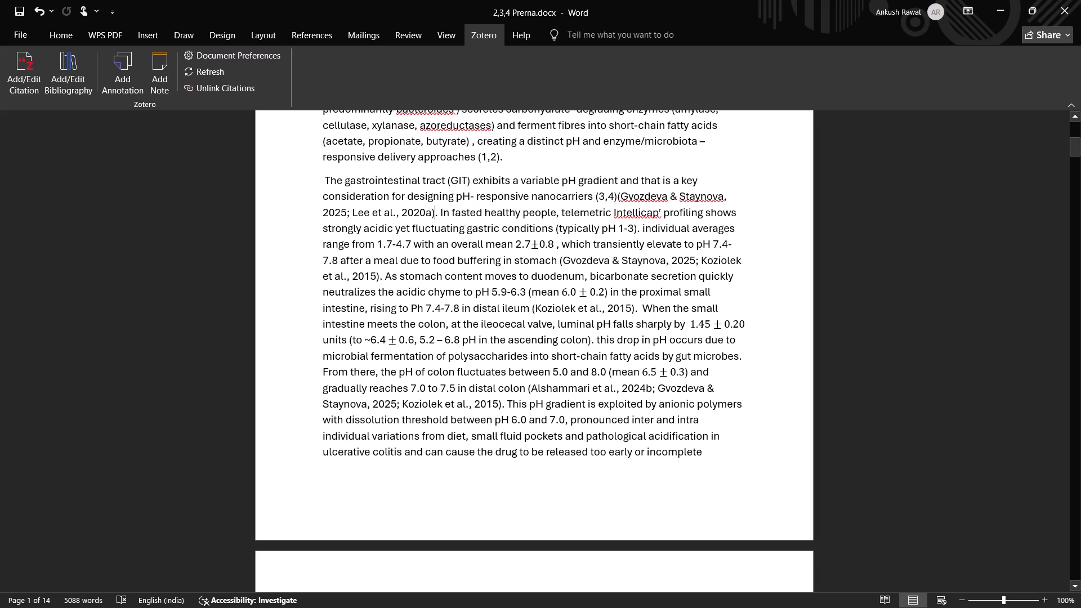
key(ctrl+shift+Left)
key(ctrl+shift+Left)
key(ctrl+shift+Left)
key(ctrl+shift+Left)
key(ctrl+shift+Left)
key(ctrl+shift+Left)
key(ctrl+shift+Left)
key(ctrl+shift+Left)
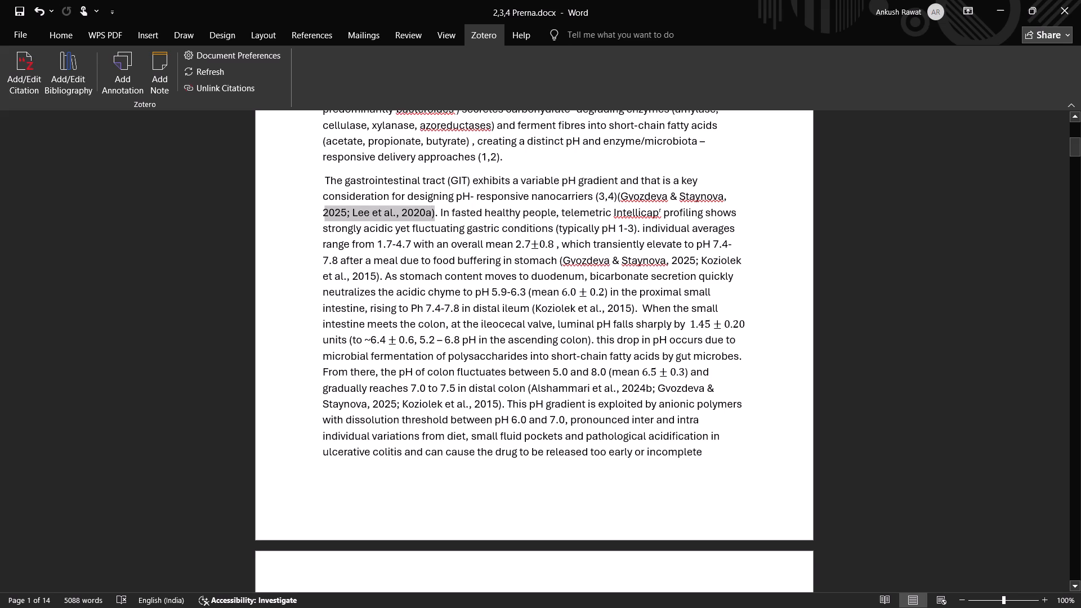
key(ctrl+shift+Left)
key(ctrl+shift+Left)
key(ctrl+shift+Left)
key(ctrl+shift+Left)
key(ctrl+shift+Left)
key(ctrl+shift+Right)
key(BackSpace)
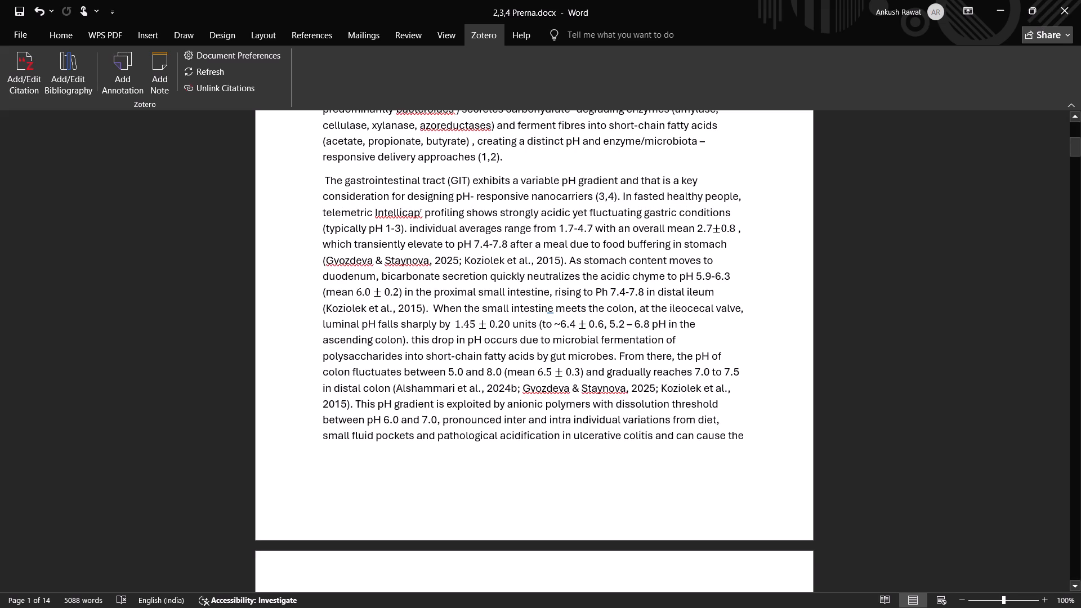
Start a Zotero citation after "food buffering in stomach" and add Gvozdeva and Staynova, 2025 from the Prerna collection.
click(421, 210)
click(476, 214)
click(737, 245)
click(26, 70)
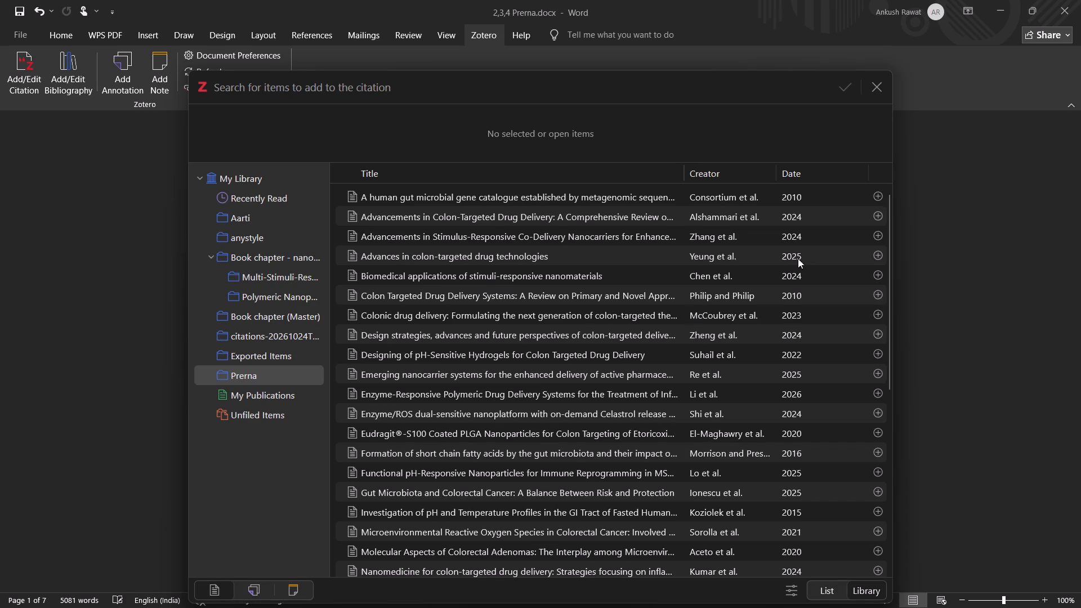
scroll(787, 423, down, 2)
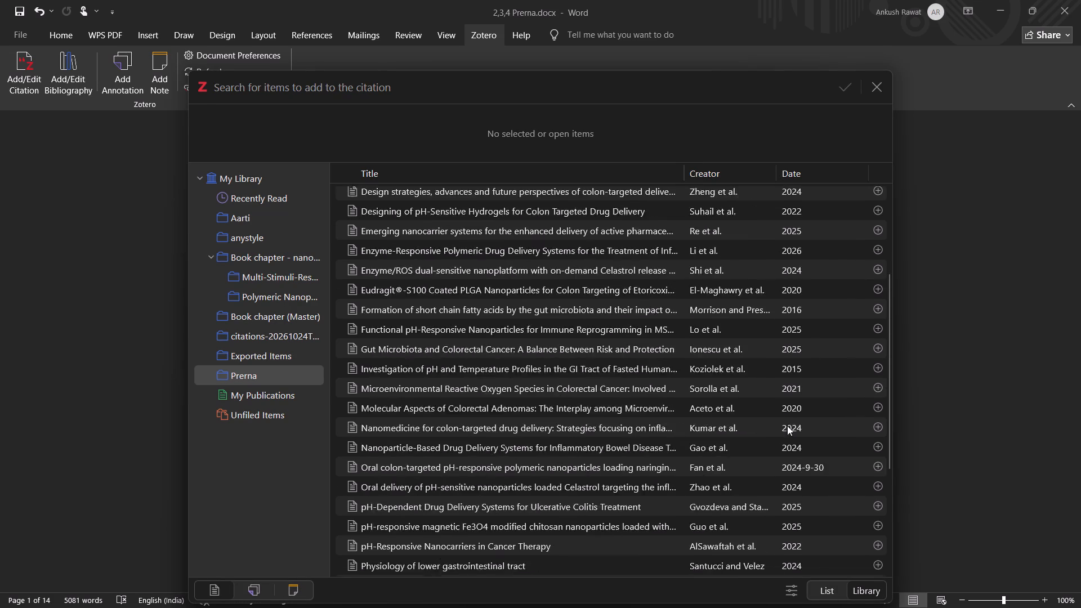
scroll(787, 426, down, 2)
scroll(787, 426, up, 1)
scroll(787, 426, down, 1)
click(875, 351)
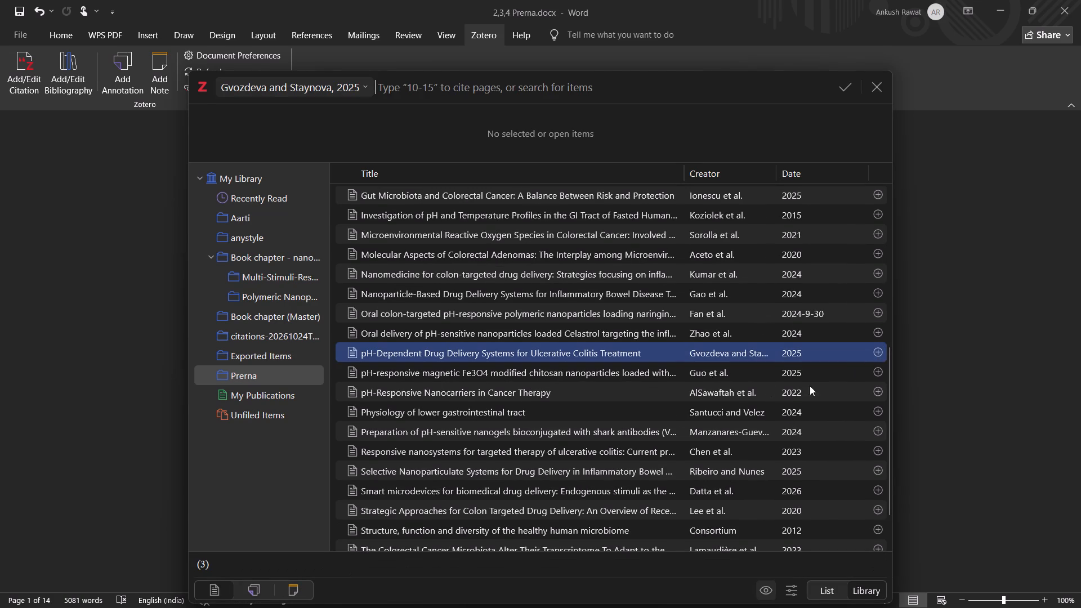
Add Koziolek et al., 2015 from the Prerna collection to the same citation and insert it into the document.
scroll(752, 382, up, 1)
scroll(752, 382, down, 6)
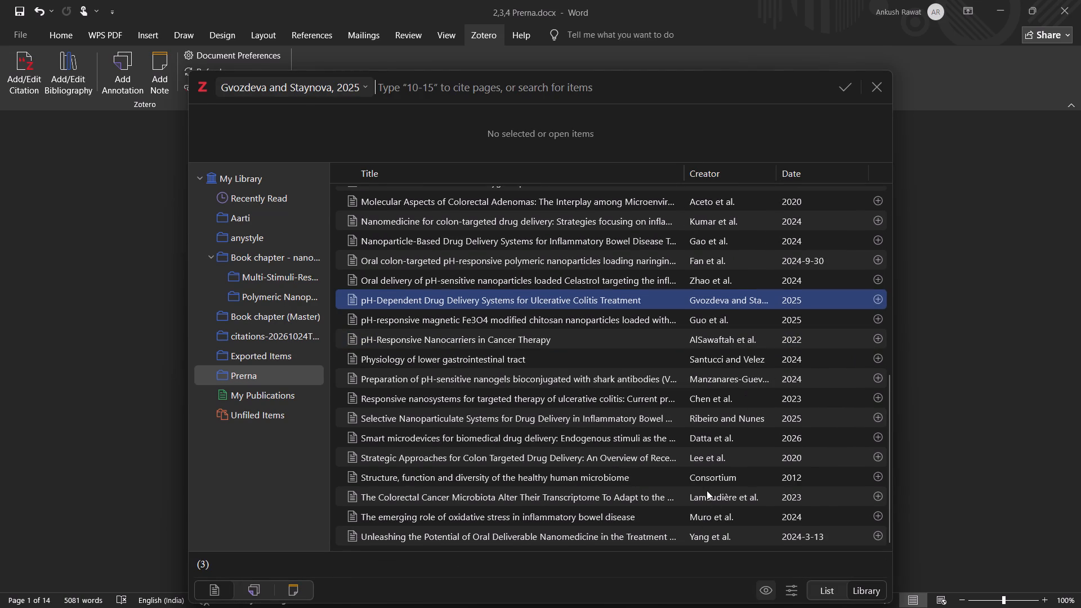
scroll(714, 294, up, 4)
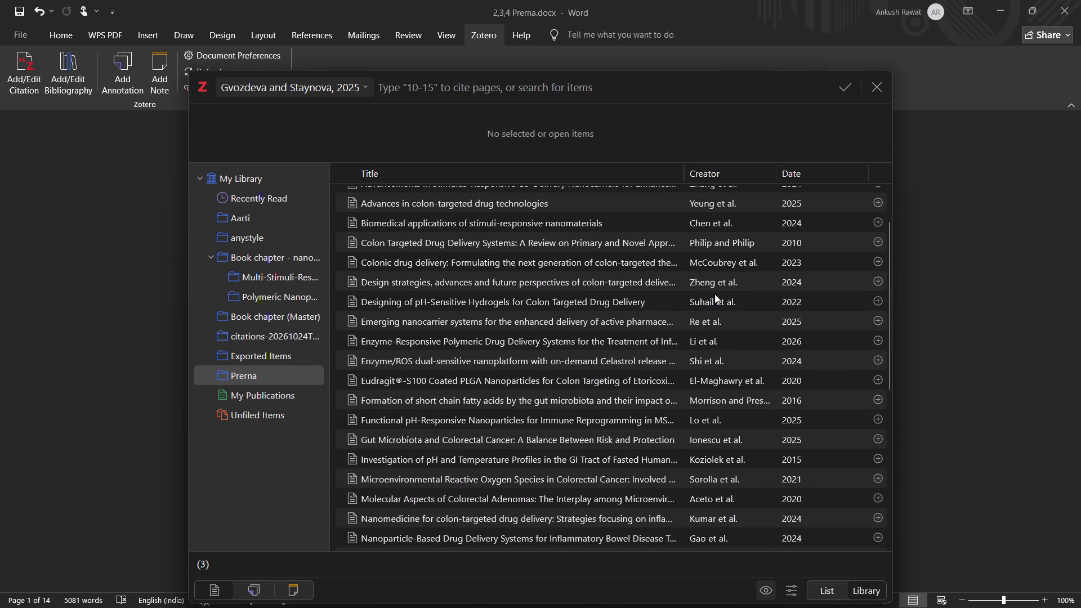
scroll(700, 275, up, 1)
scroll(700, 275, down, 1)
scroll(702, 275, up, 3)
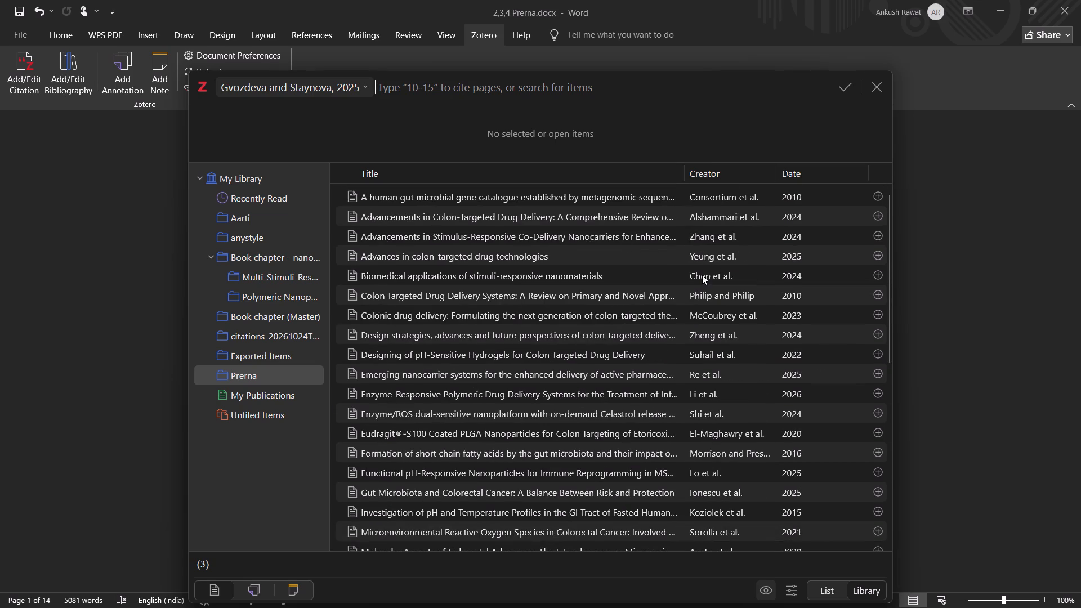
scroll(702, 275, up, 3)
click(880, 513)
scroll(713, 415, down, 1)
scroll(713, 415, up, 1)
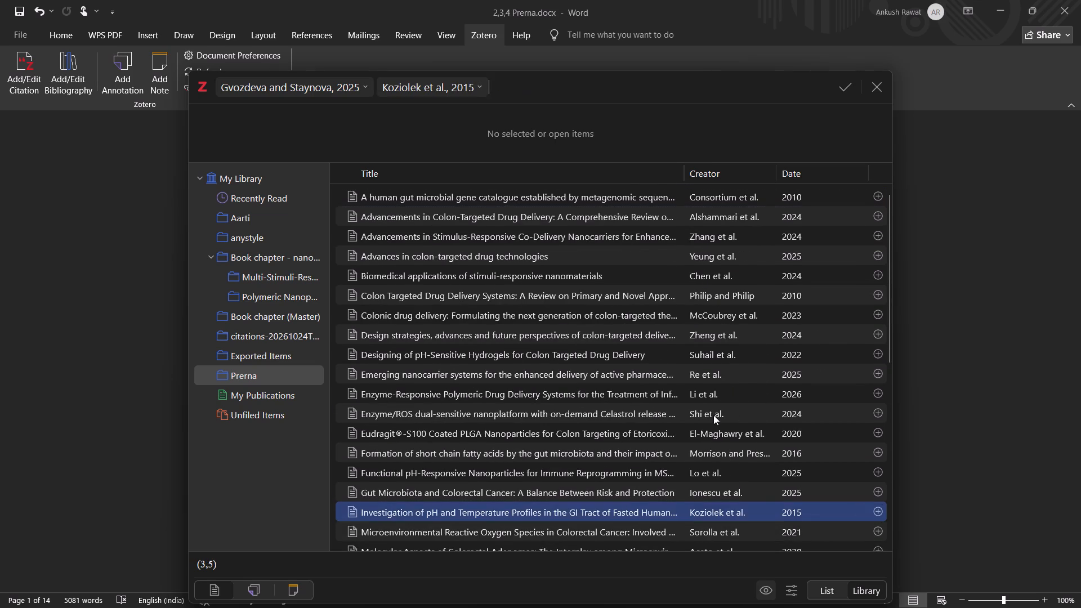
scroll(713, 415, down, 6)
scroll(714, 412, up, 1)
scroll(714, 412, down, 4)
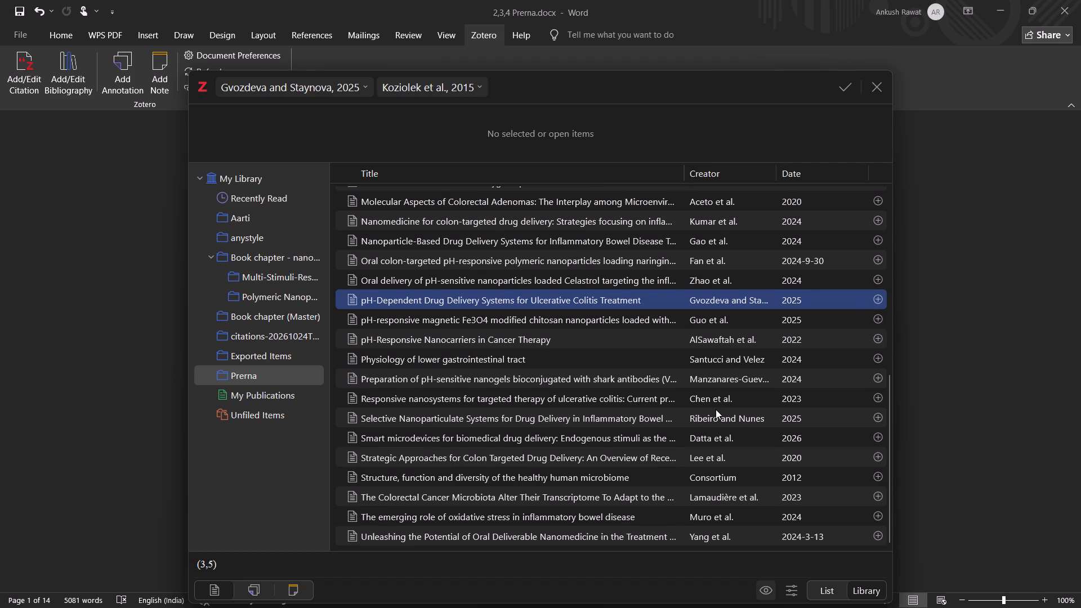
click(844, 87)
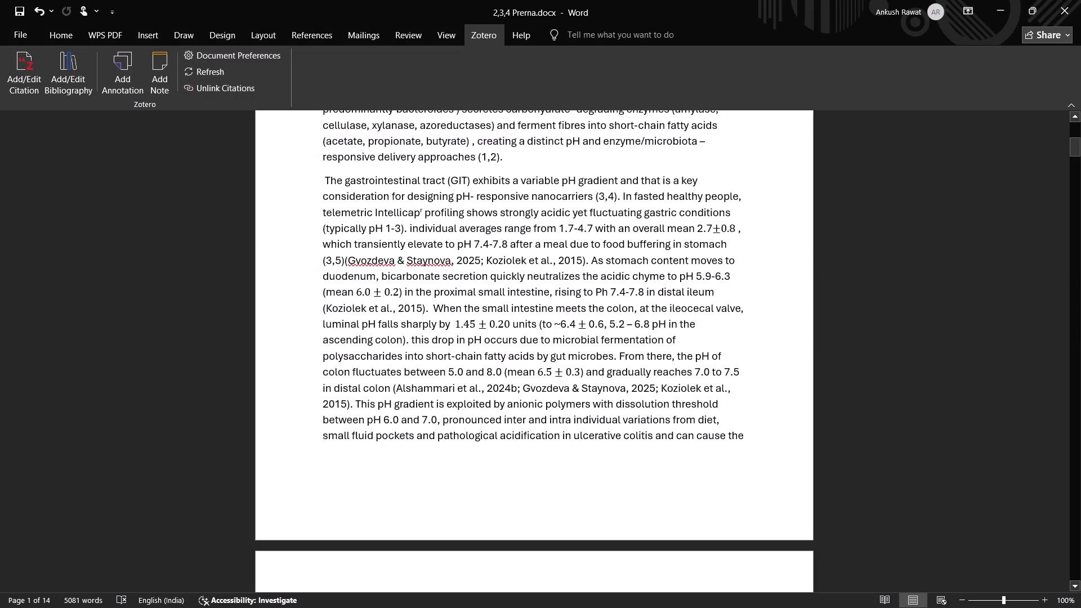
Delete the plain-text citation "(Gvozdeva & Staynova, 2025; Koziolek et al., 2015)" after the new citation (3,5), ending the sentence with a full stop.
key(ctrl+shift+Right)
key(ctrl+shift+Right)
key(ctrl+shift+Right)
key(ctrl+shift+Right)
key(ctrl+shift+Right)
key(ctrl+shift+Right)
key(ctrl+shift+Right)
key(ctrl+shift+Right)
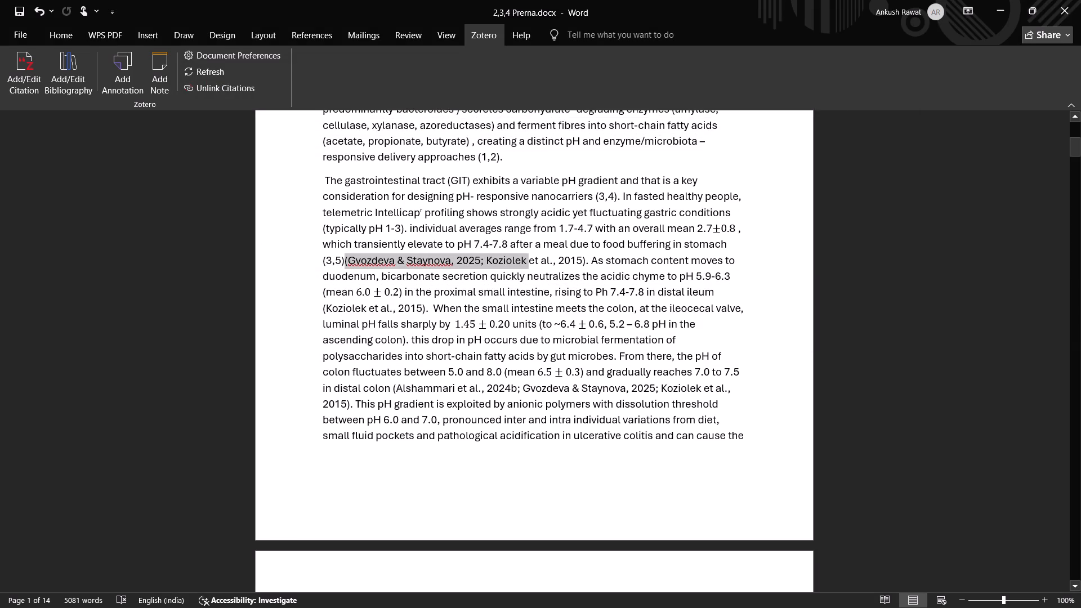
key(ctrl+shift+Right)
key(ctrl+shift+Right)
key(ctrl+shift+Right)
key(ctrl+shift+Right)
key(ctrl+shift+Right)
key(BackSpace)
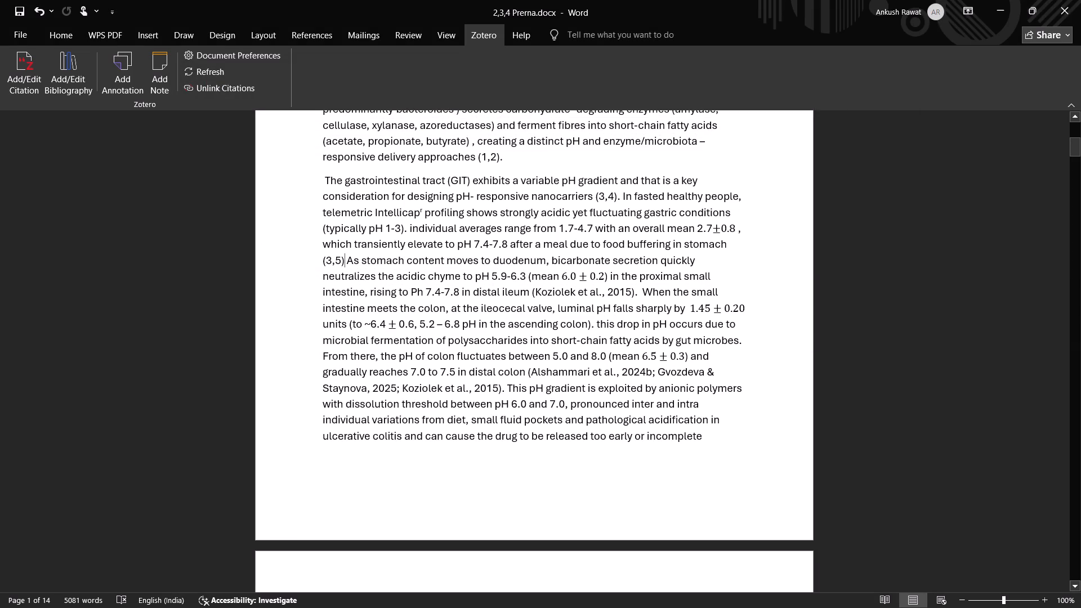
key(period)
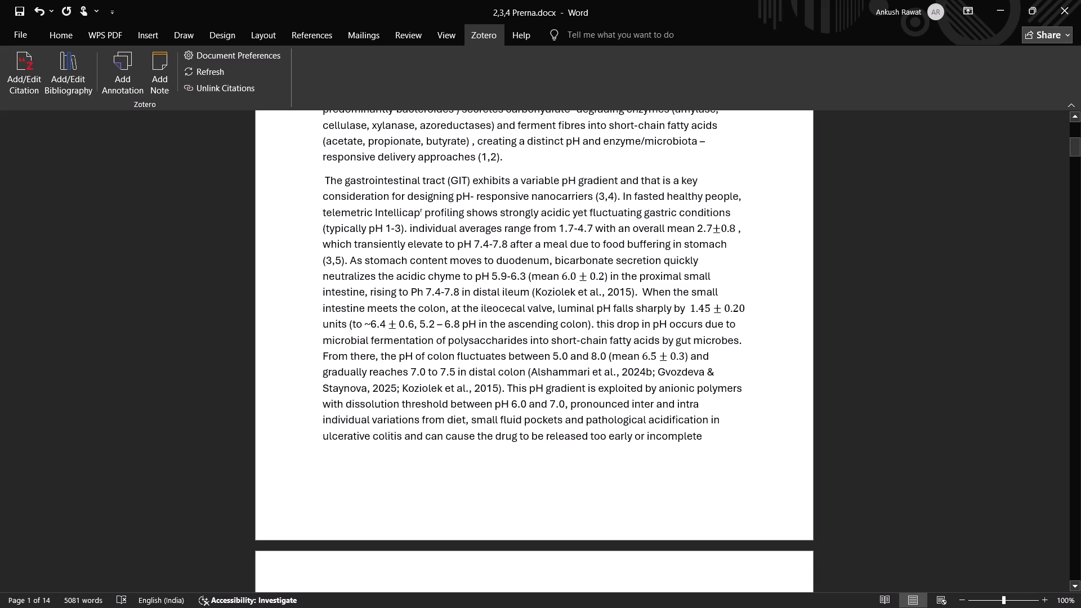
Insert a Zotero citation of Koziolek et al., 2015 from the Prerna collection after "in distal ileum".
click(530, 293)
click(534, 294)
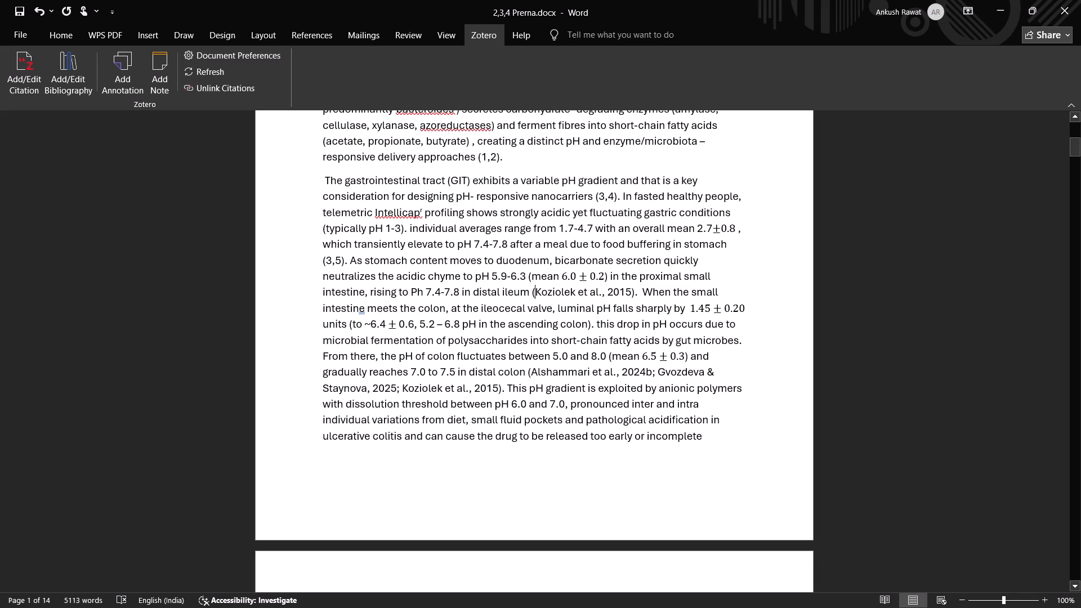
click(531, 292)
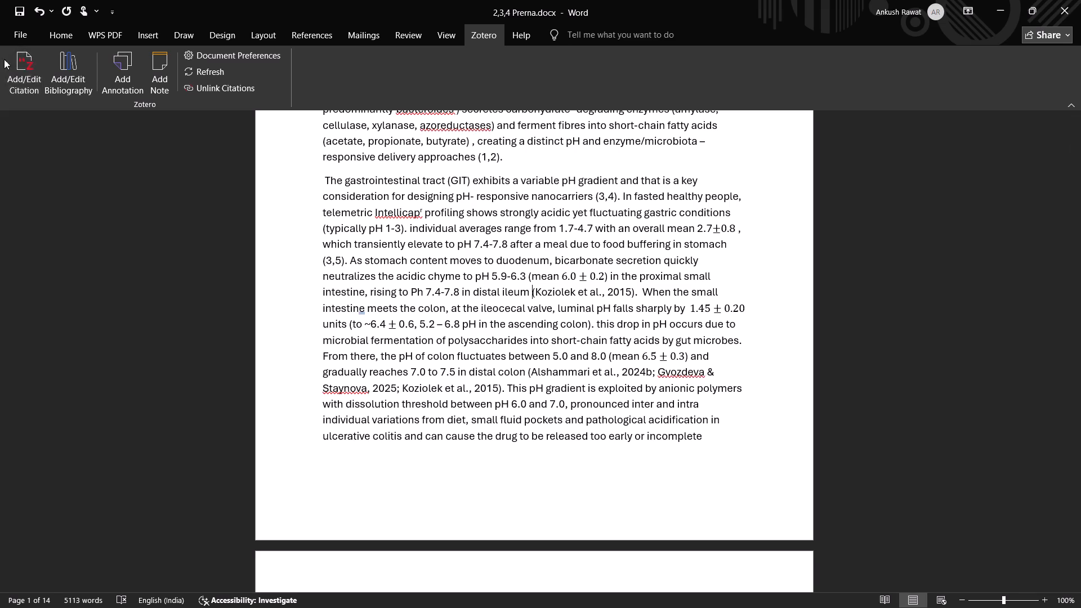
click(22, 68)
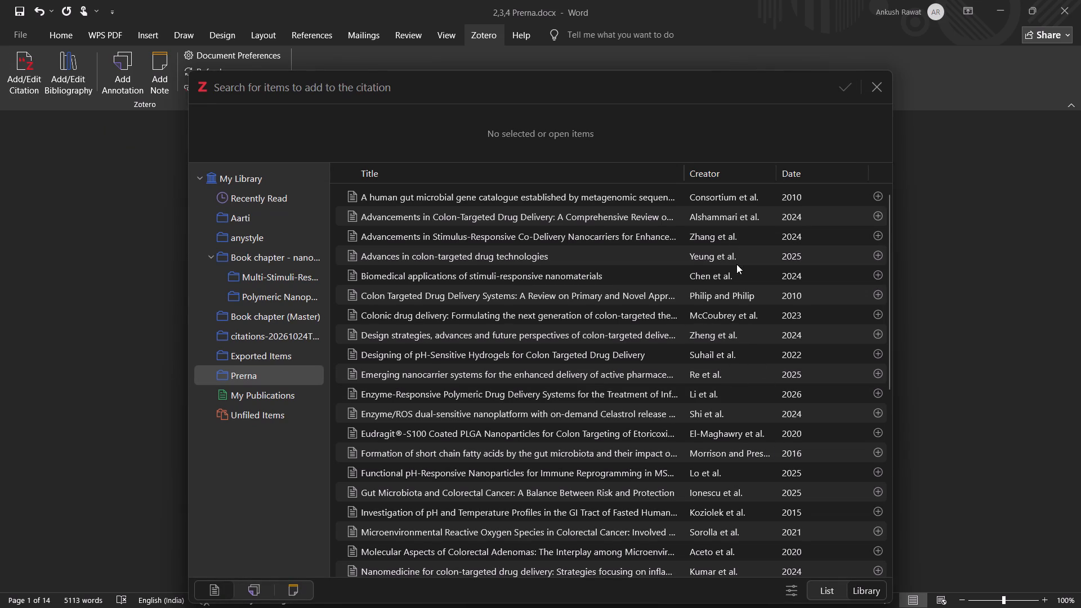
click(878, 511)
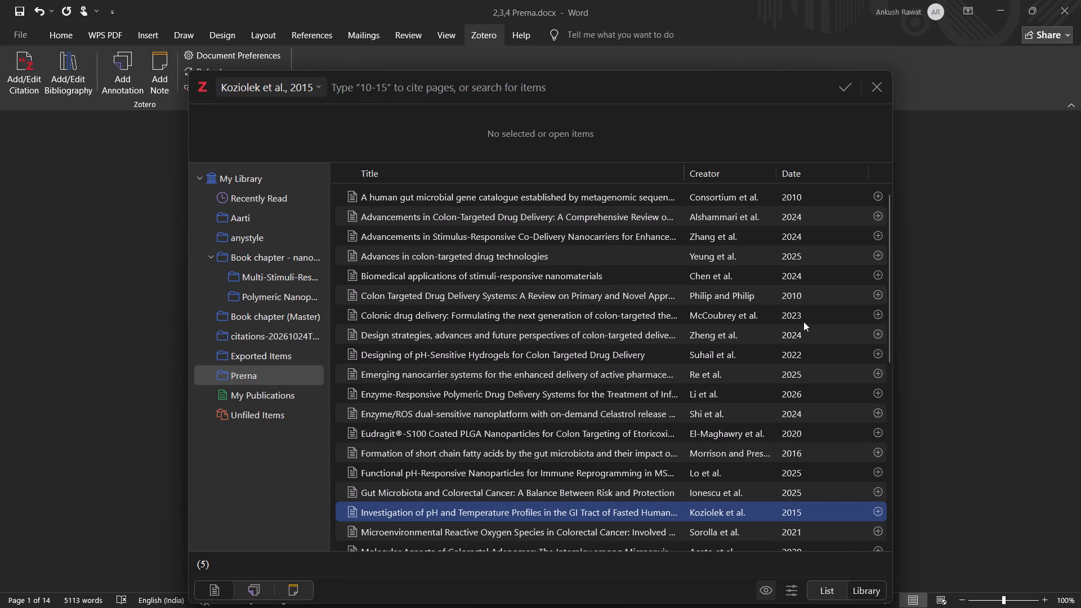
click(843, 91)
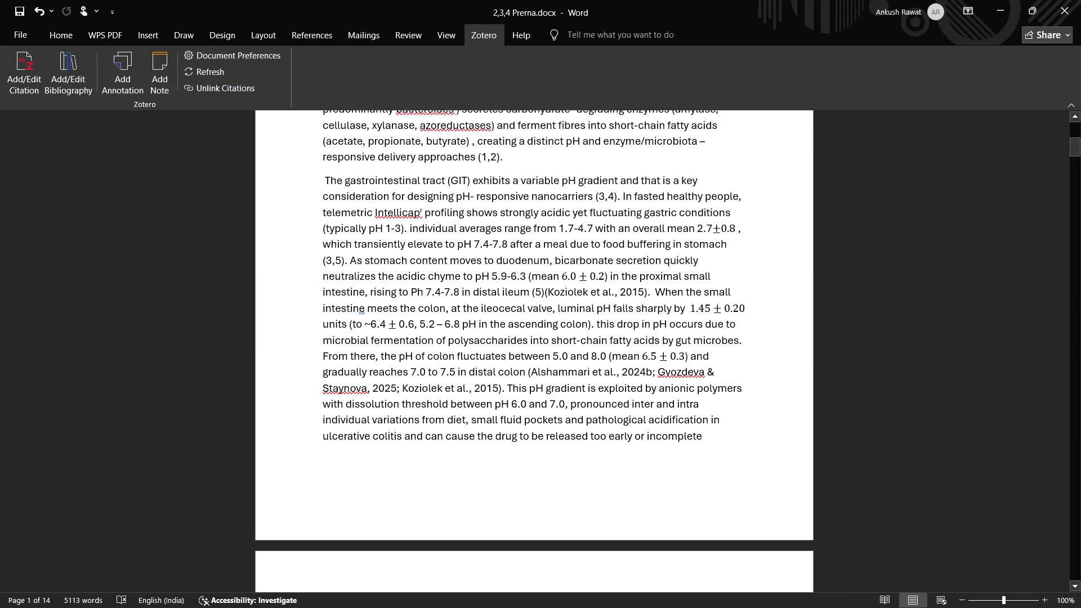
Delete the plain-text citation "(Koziolek et al., 2015)" after the new citation (5), ending the sentence with a full stop.
key(ctrl+shift+Right)
key(ctrl+shift+Right)
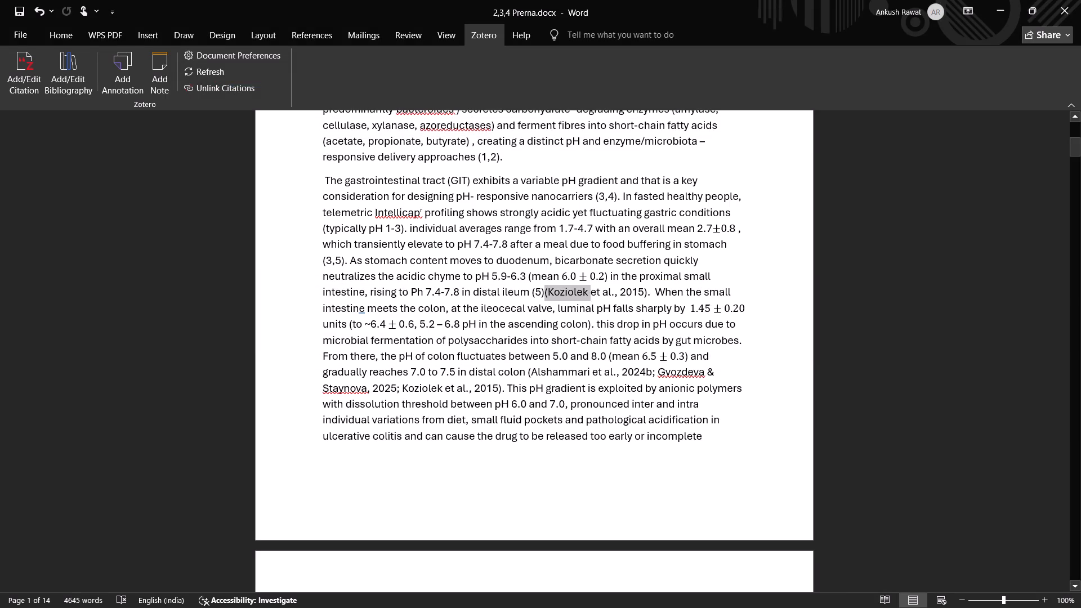
key(ctrl+shift+Right)
key(ctrl+shift+Right)
key(ctrl+shift+Right)
key(ctrl+shift+Right)
key(ctrl+shift+Right)
key(BackSpace)
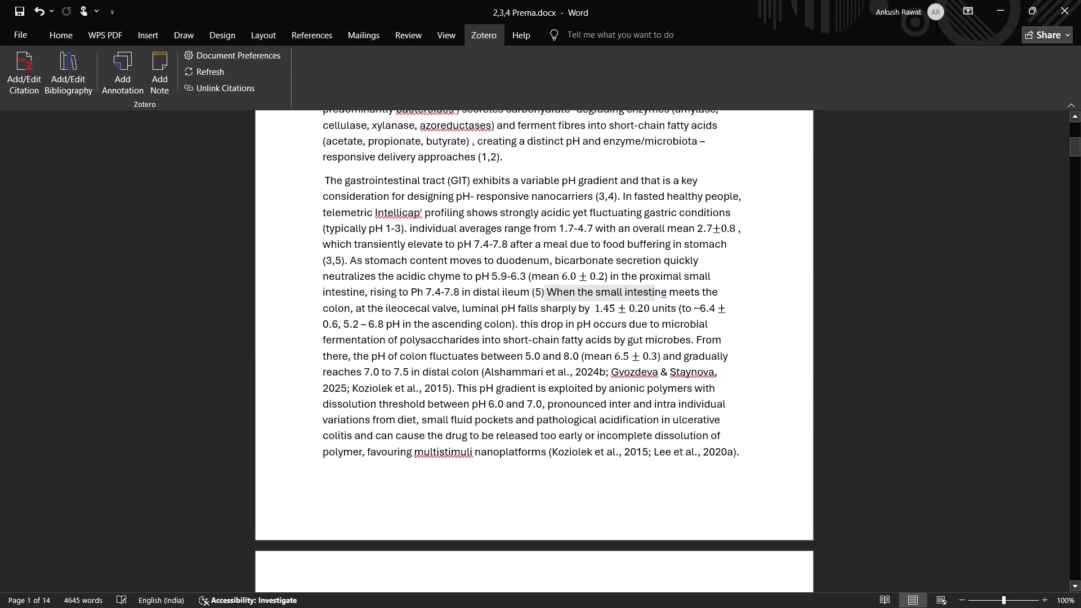
key(comma)
key(BackSpace)
key(period)
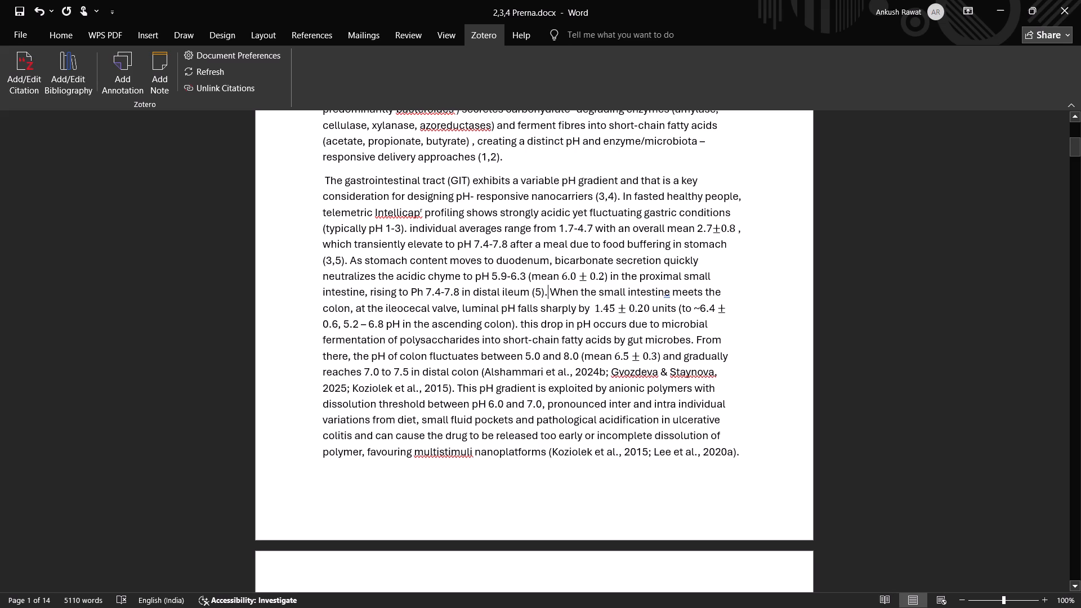
Insert a Zotero citation after "in distal colon" with Alshammari et al., 2024, Gvozdeva and Staynova, 2025, and Koziolek et al., 2015.
click(479, 374)
click(20, 79)
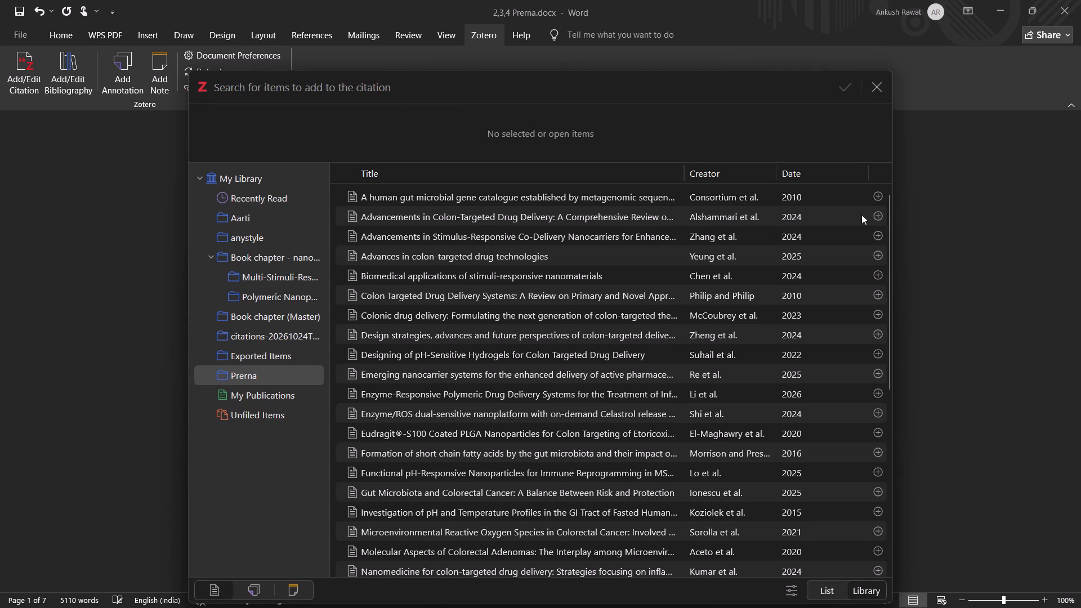
click(874, 215)
scroll(780, 342, down, 8)
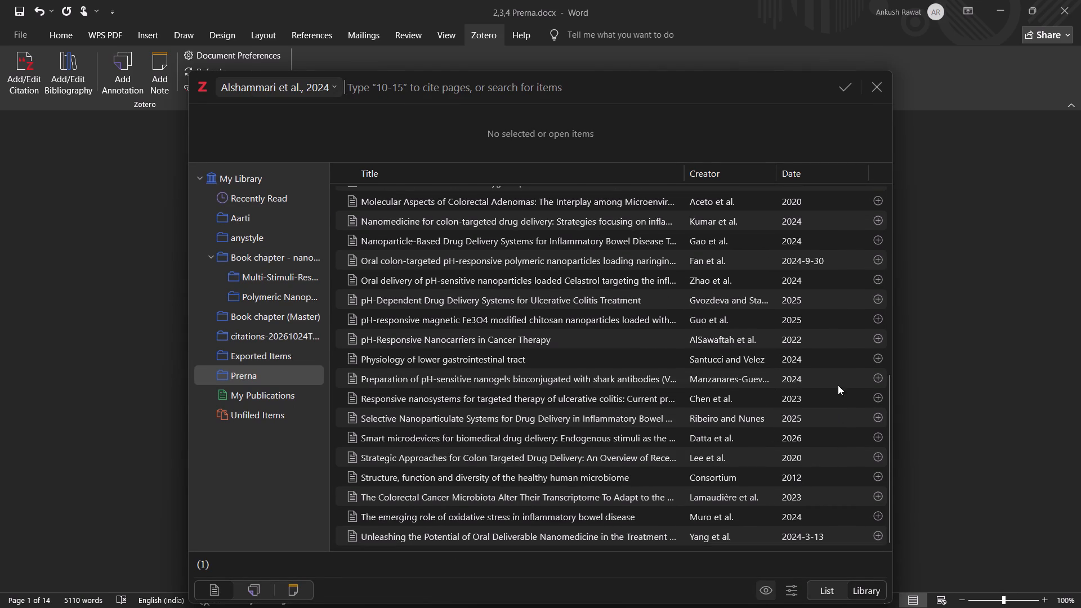
click(878, 300)
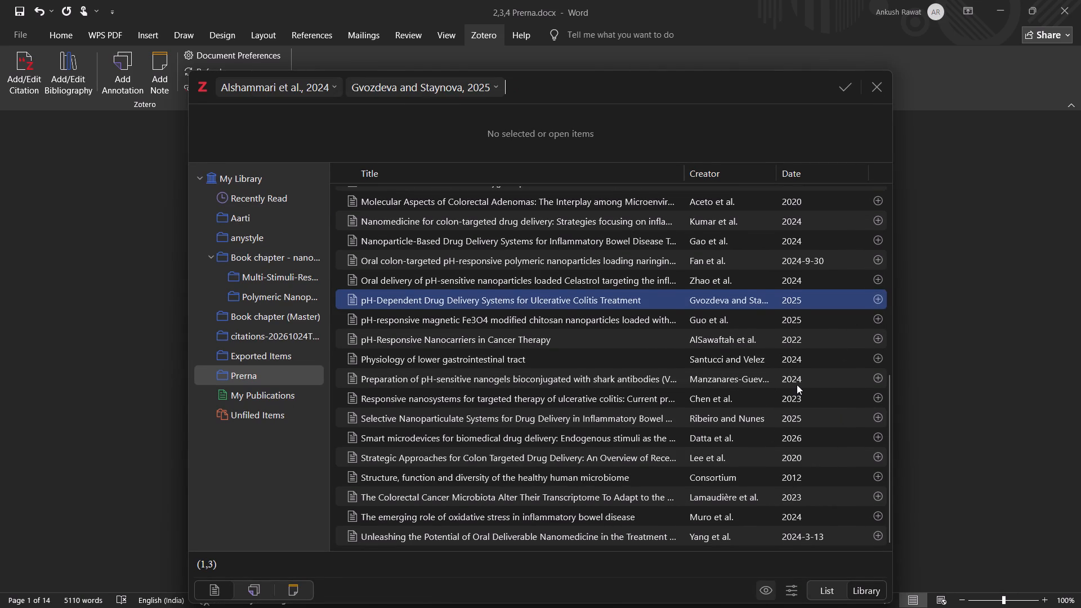
scroll(778, 414, up, 2)
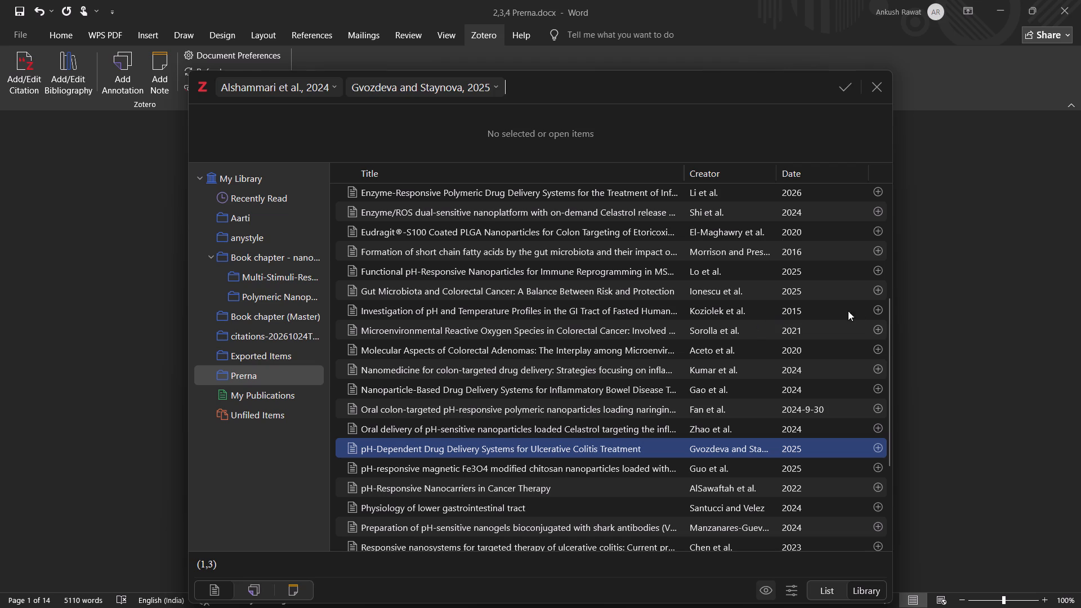
click(880, 310)
click(848, 87)
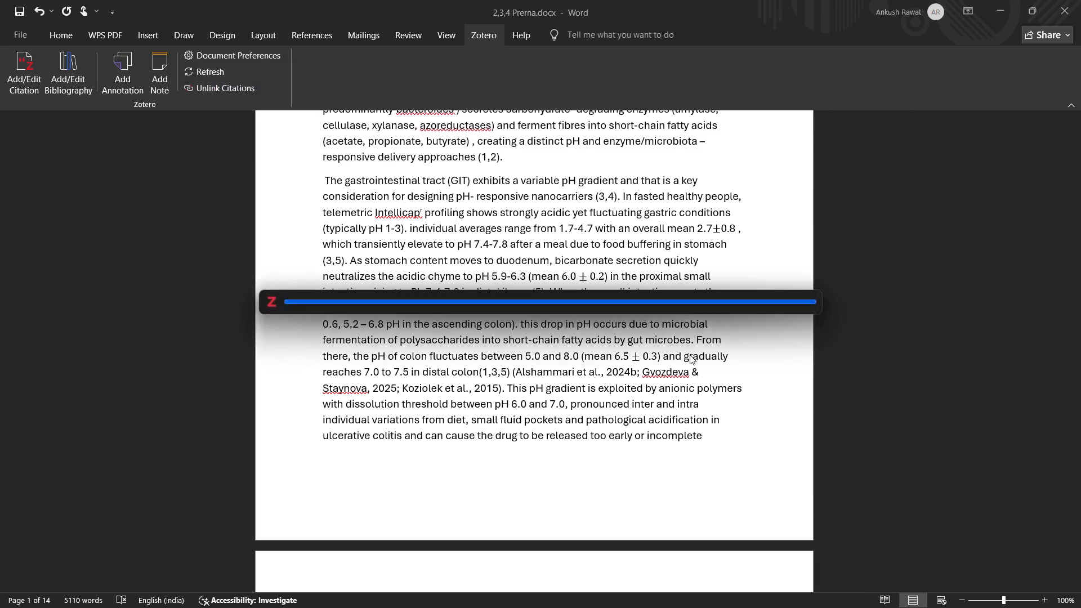
Delete the plain-text citation "(Alshammari et al., 2024b; Gvozdeva & Staynova, 2025; Koziolek et al., 2015)" after (1,3,5), ending the sentence with a full stop.
key(ctrl+shift+Right)
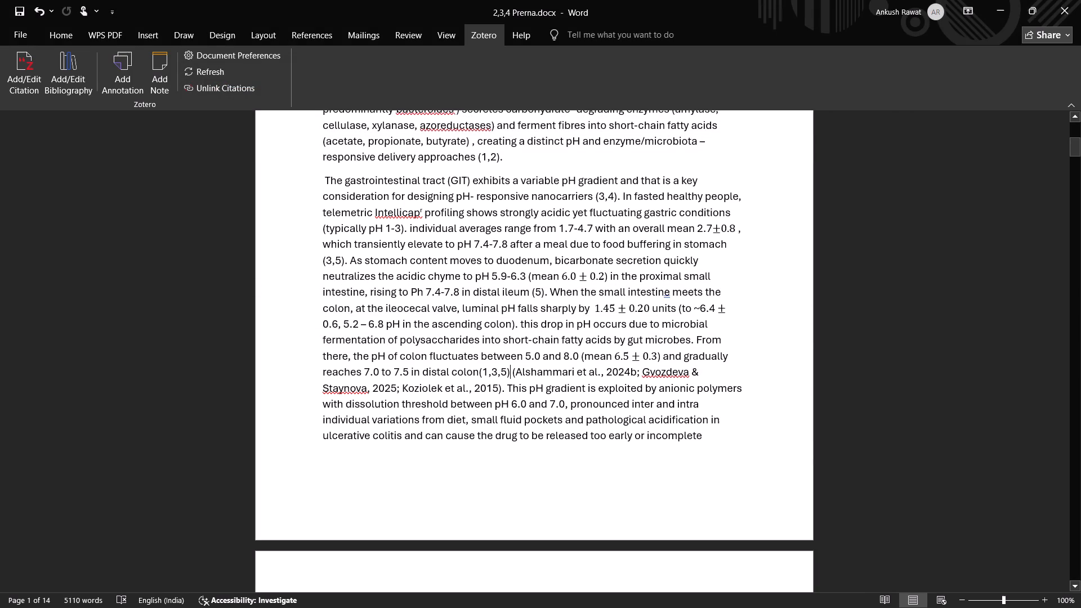
key(ctrl+shift+Right)
key(ctrl+shift+Right)
key(ctrl+shift+Right)
key(ctrl+shift+Right)
key(ctrl+shift+Right)
key(ctrl+shift+Right)
key(ctrl+shift+Right)
key(ctrl+shift+Right)
key(ctrl+shift+Right)
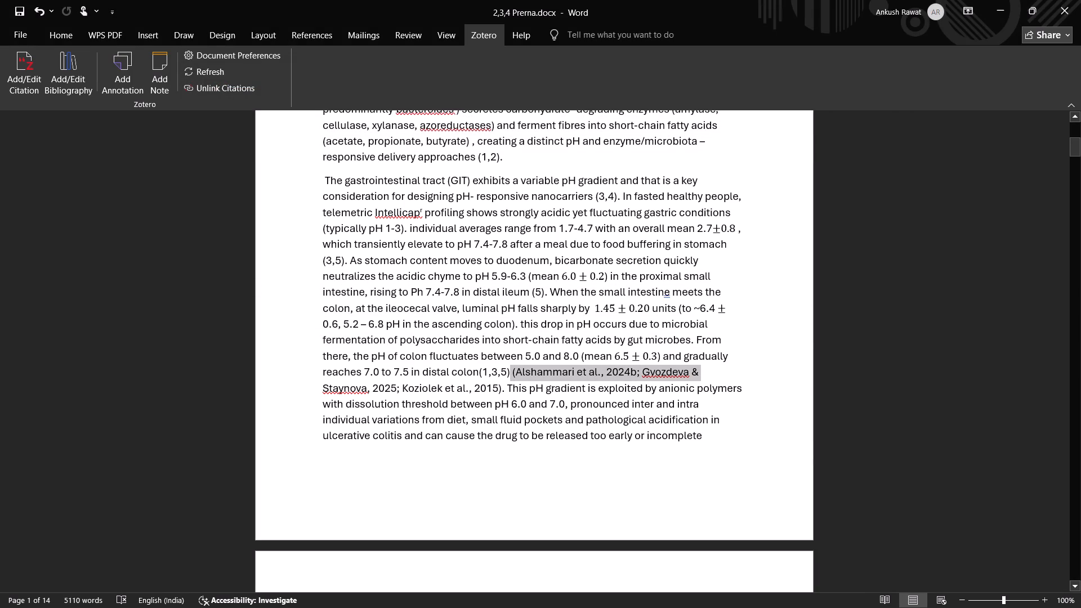
key(ctrl+shift+Right)
key(ctrl+shift+Right)
key(ctrl+shift+Right)
key(ctrl+shift+Right)
key(ctrl+shift+Right)
key(ctrl+shift+Right)
key(ctrl+shift+Right)
key(ctrl+shift+Right)
key(ctrl+shift+Right)
key(ctrl+shift+Right)
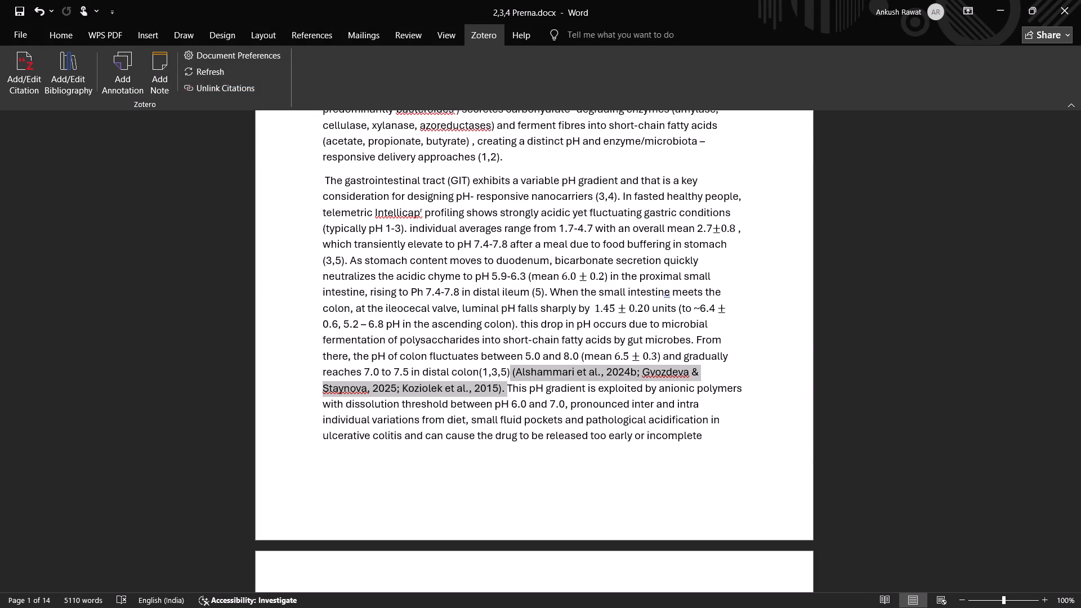
key(BackSpace)
key(period)
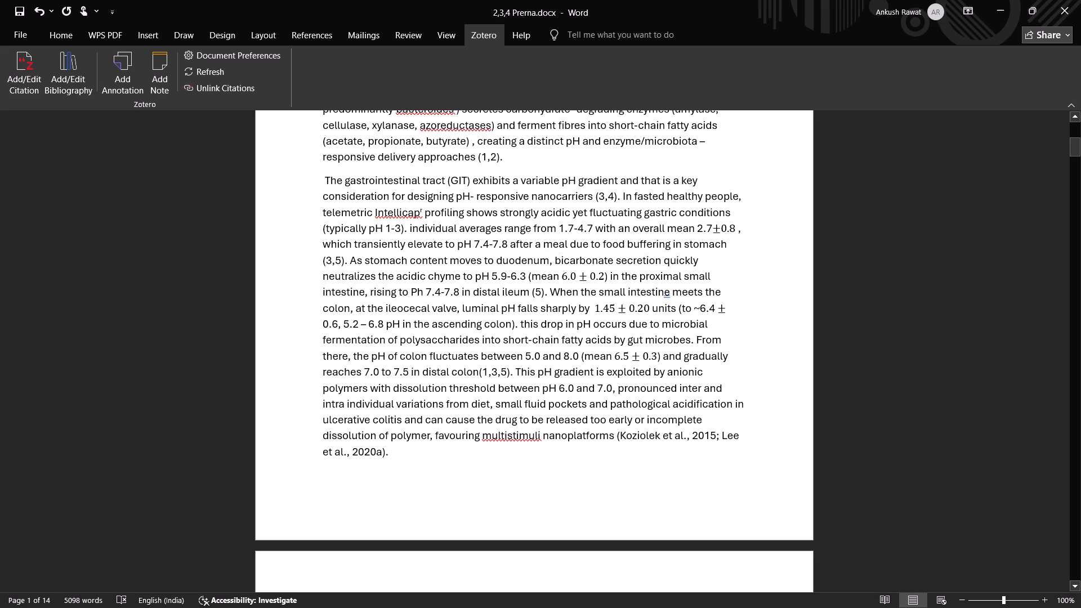
Insert a Zotero citation after "multistimuli nanoplatforms" with Koziolek et al., 2015 and Lee et al., 2020 from the Prerna collection.
click(616, 436)
click(19, 70)
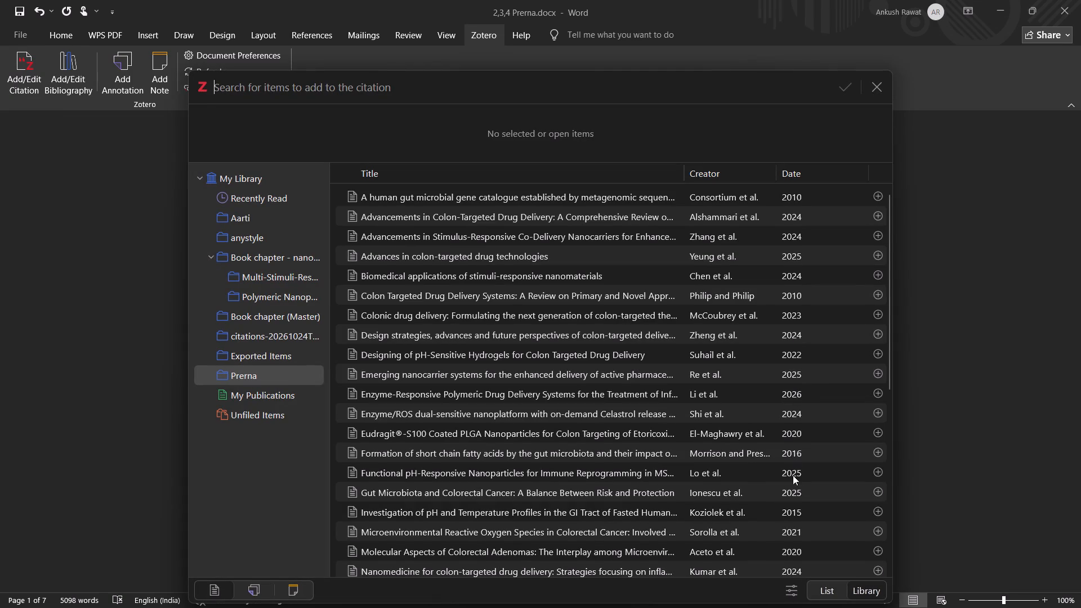
click(874, 513)
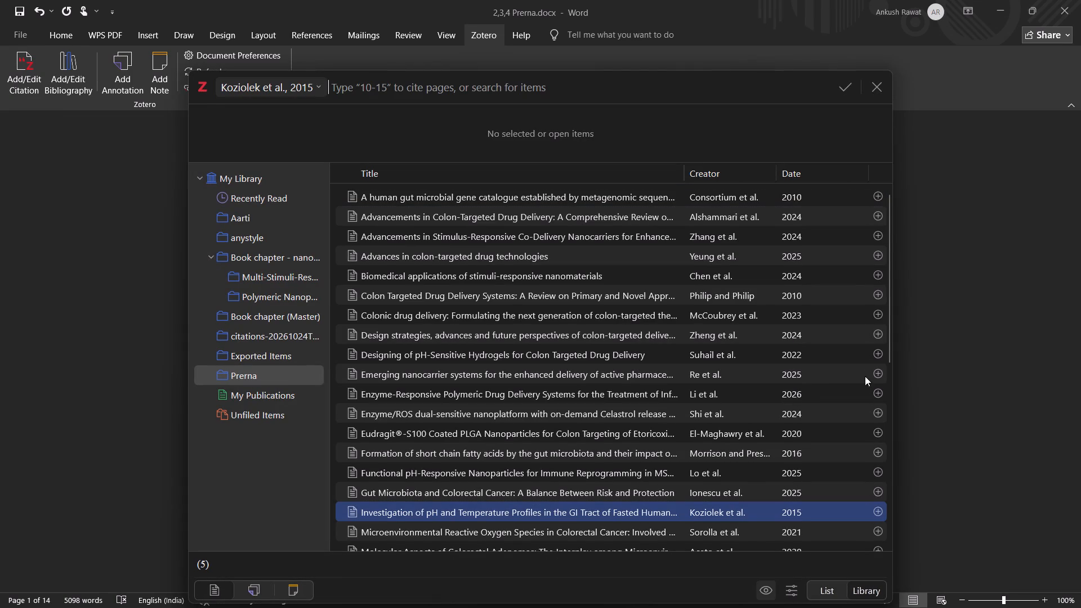
scroll(838, 395, down, 5)
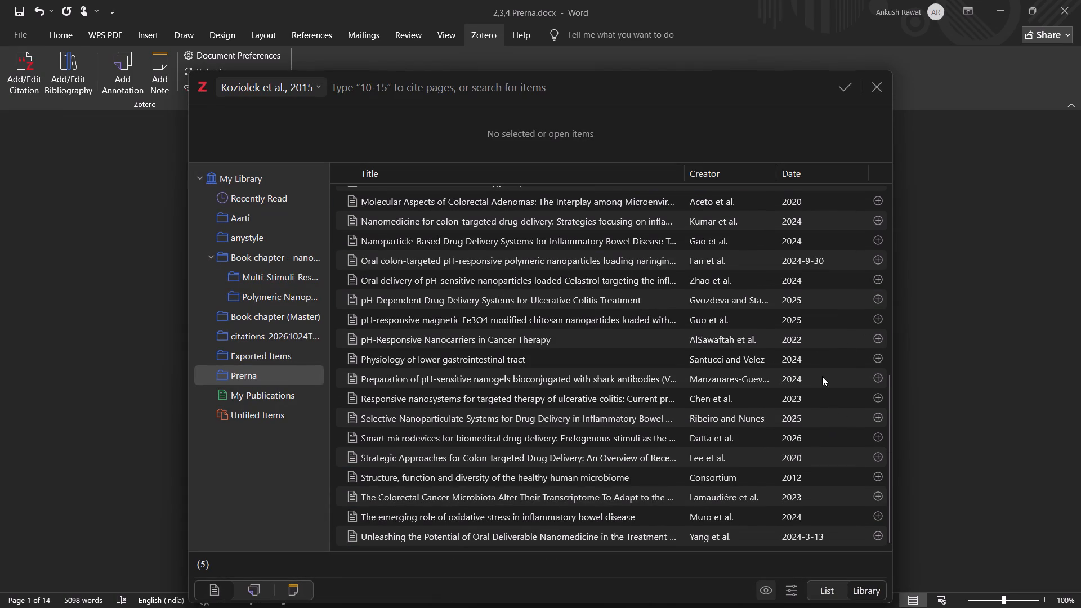
click(882, 456)
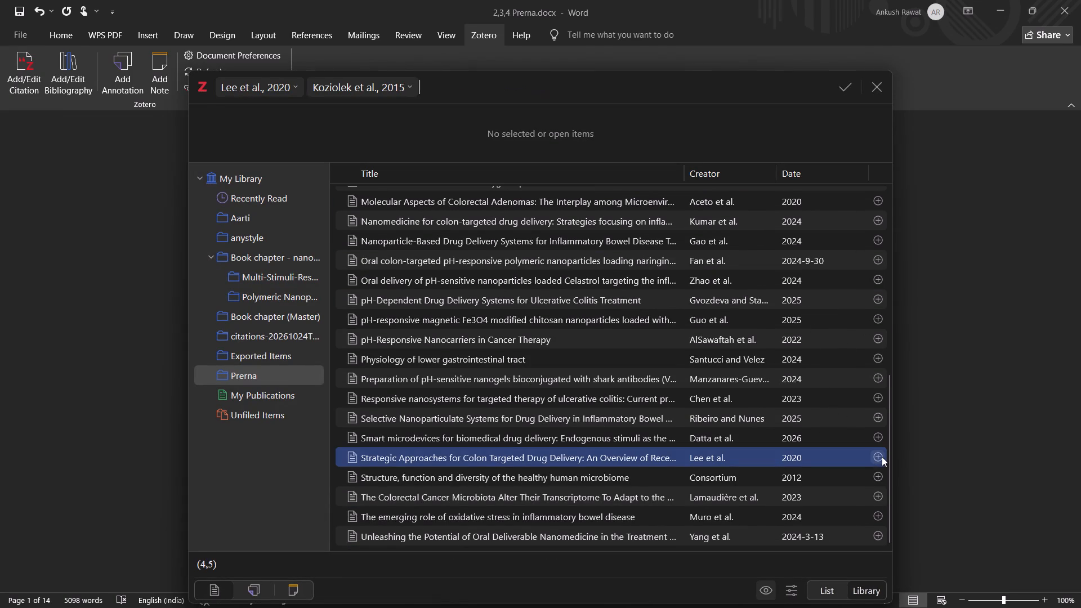
click(844, 85)
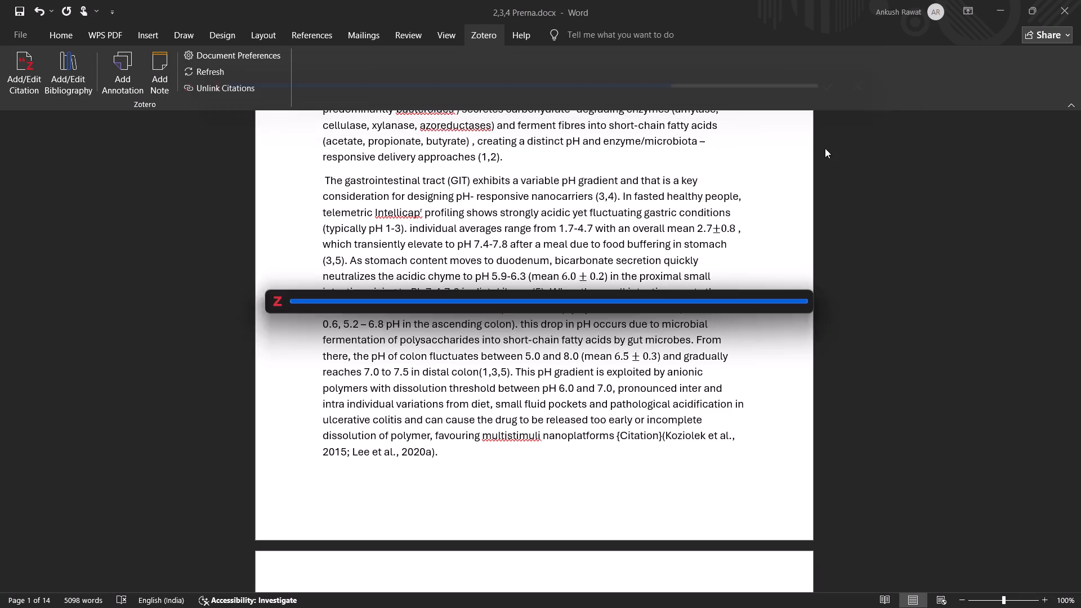
Delete the plain-text citation "(Koziolek et al., 2015; Lee et al., 2020a)" after (4,5), ending the paragraph with a full stop.
key(ctrl+shift+Right)
key(ctrl+shift+Right)
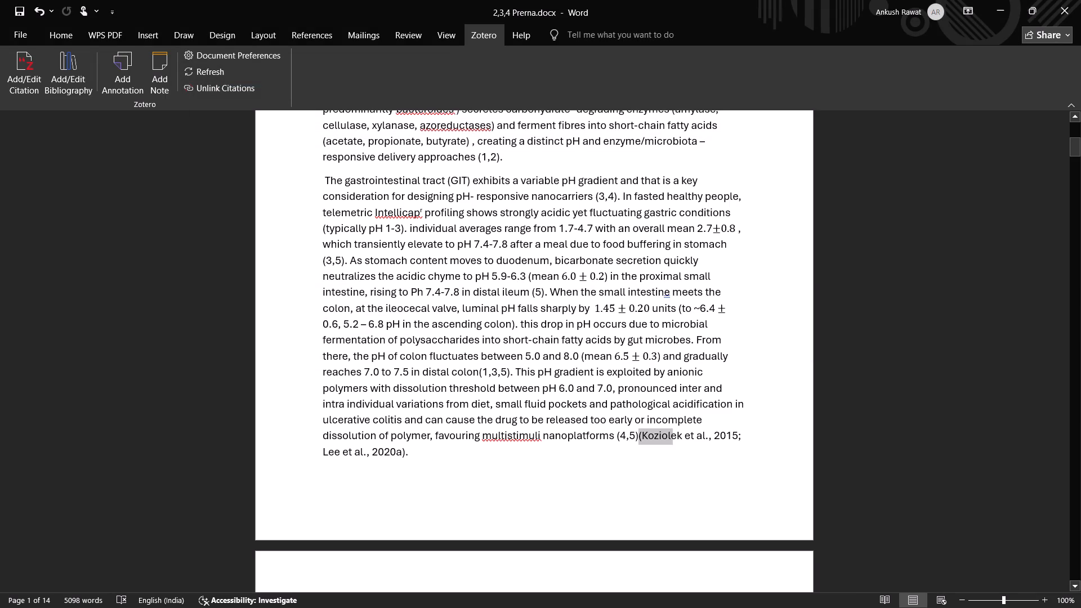
key(ctrl+shift+Right)
key(ctrl+shift+Right)
key(ctrl+shift+Right)
key(ctrl+shift+Right)
key(ctrl+shift+Right)
key(ctrl+shift+Right)
key(ctrl+shift+Right)
key(ctrl+shift+Right)
key(ctrl+shift+Right)
key(ctrl+shift+Right)
key(ctrl+shift+Right)
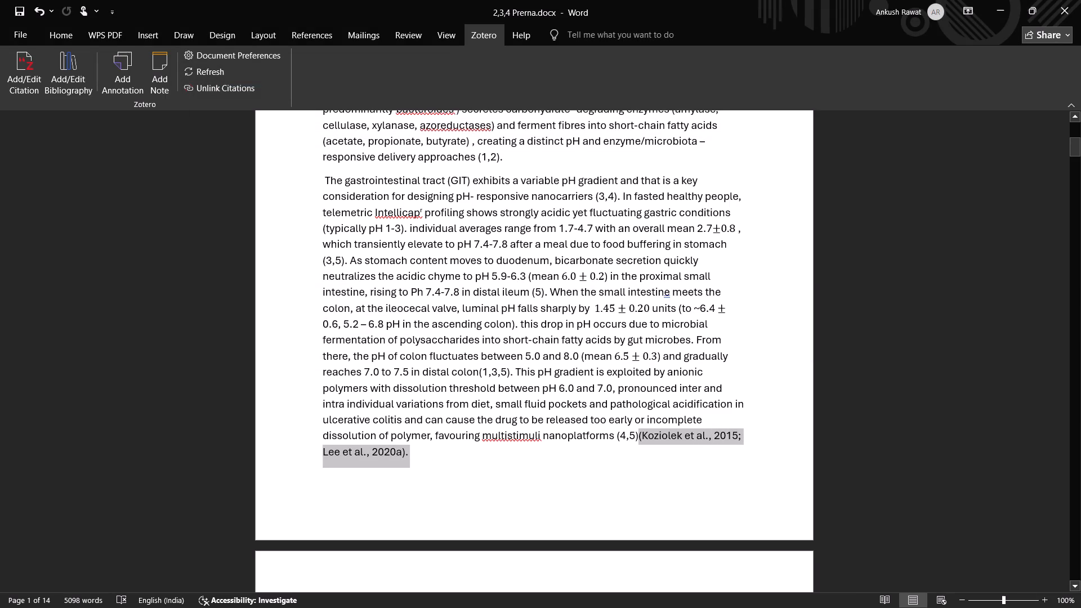
key(BackSpace)
scroll(622, 436, down, 1)
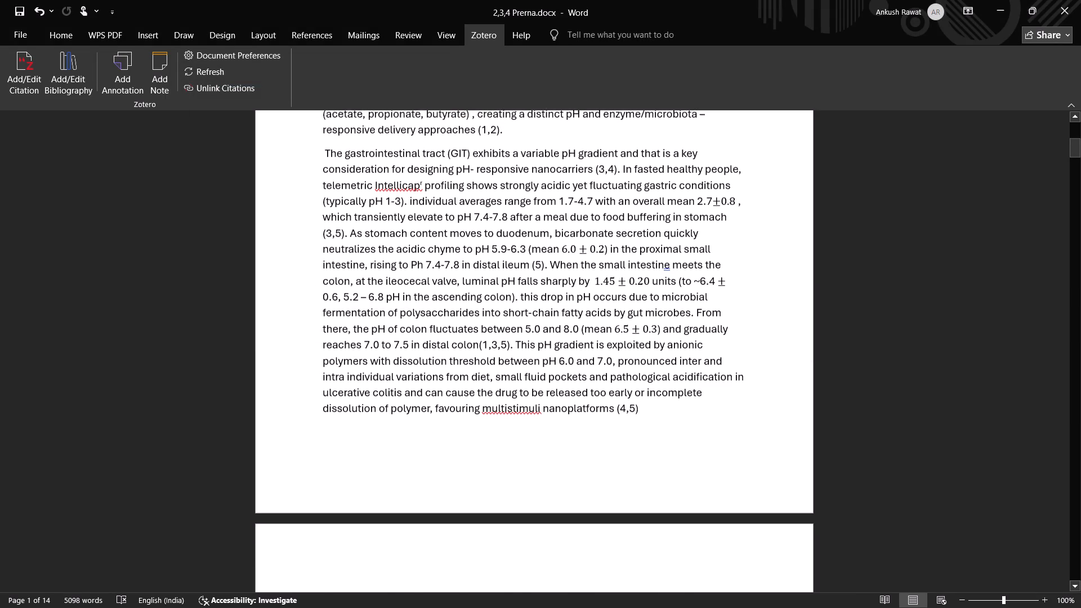
key(period)
Insert a Zotero citation after "peptides and proteins" with Alshammari et al., 2024, Lee et al., 2020, and Philip and Philip, 2010.
scroll(619, 366, down, 4)
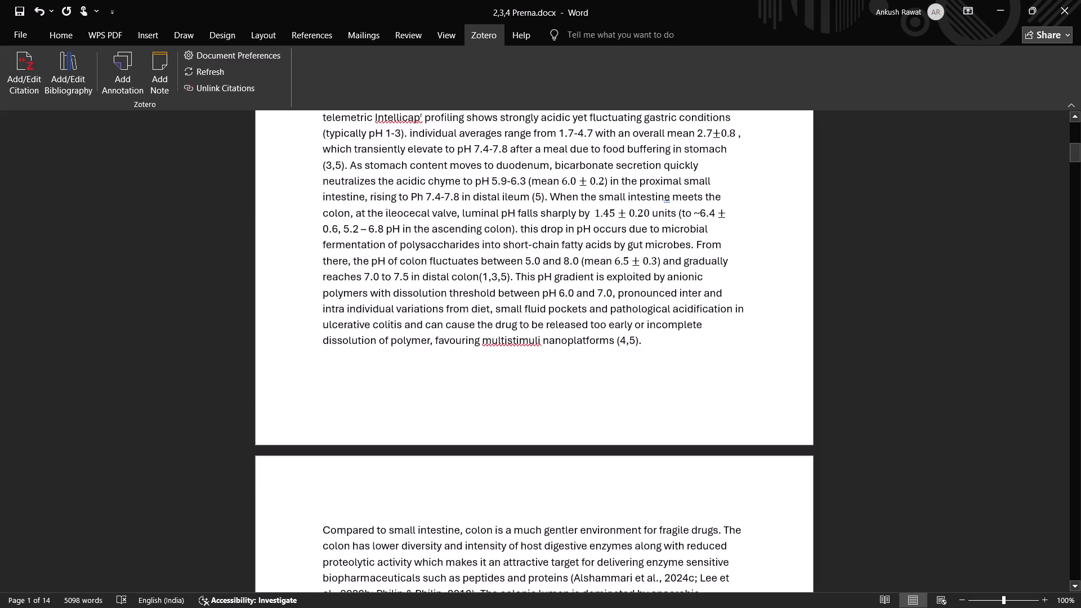
scroll(619, 366, down, 6)
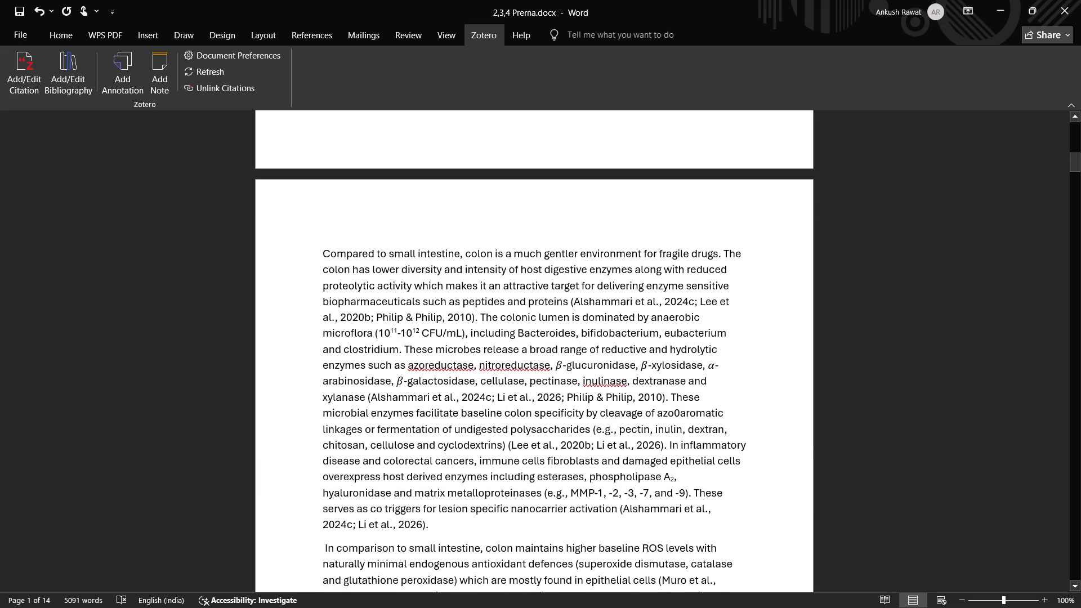
click(569, 301)
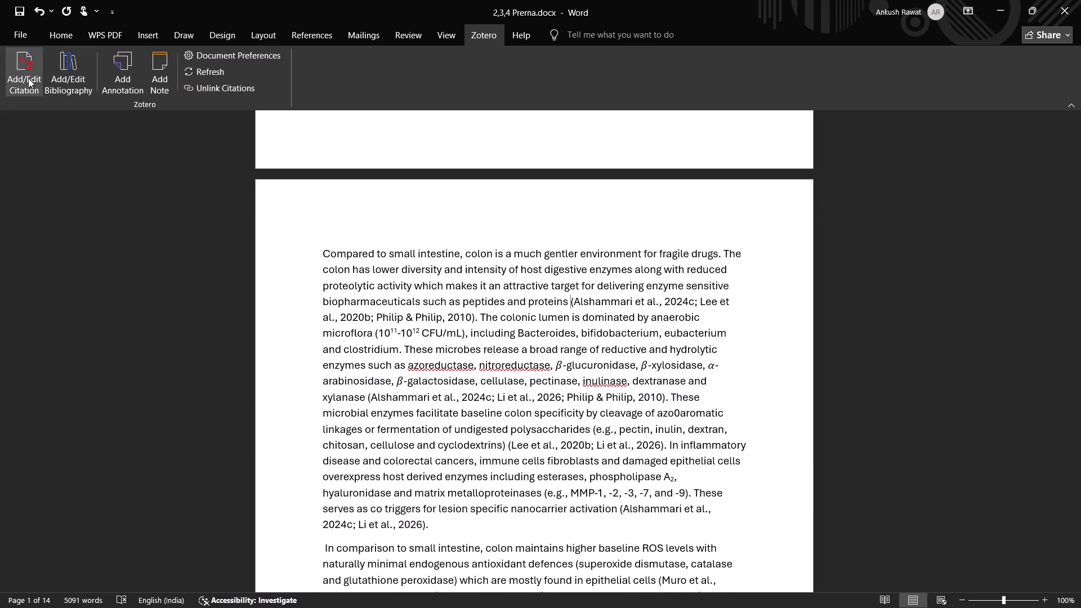
click(28, 78)
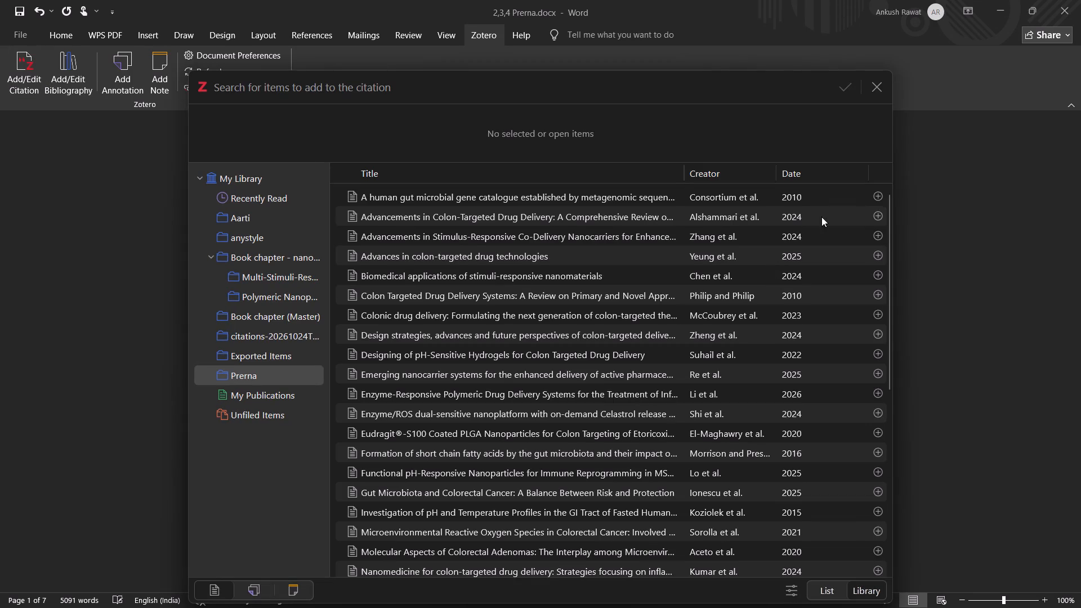
click(876, 216)
scroll(787, 392, down, 2)
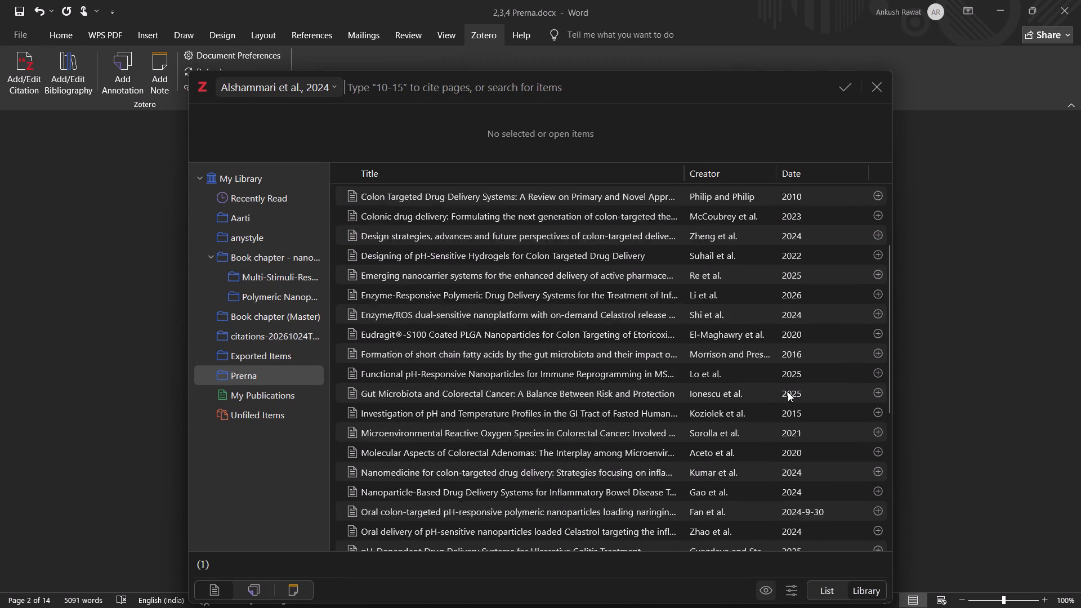
scroll(788, 390, down, 10)
click(876, 455)
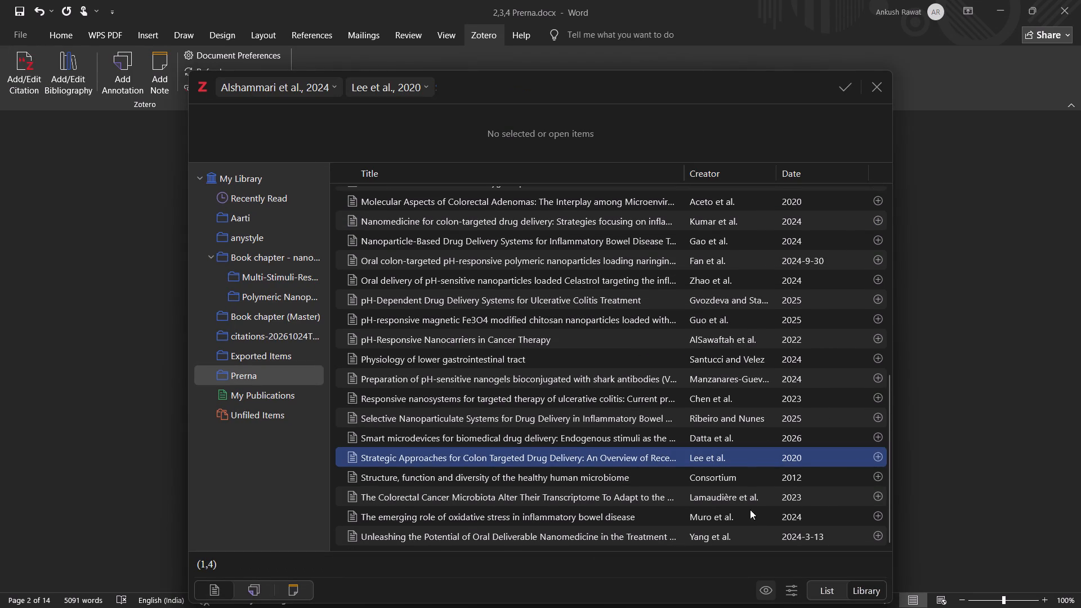
scroll(752, 460, up, 2)
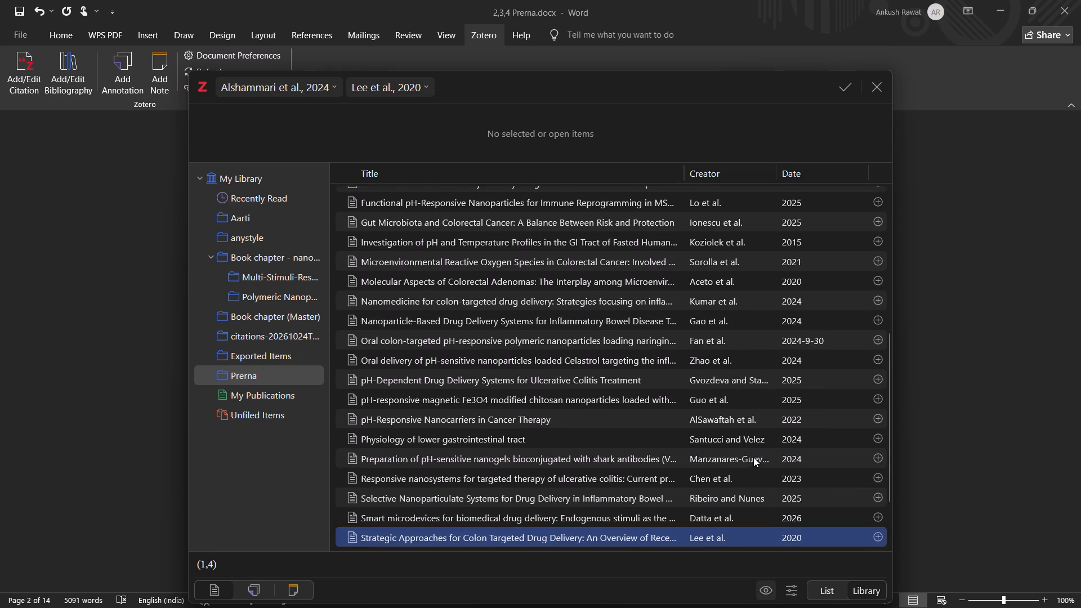
scroll(754, 454, up, 3)
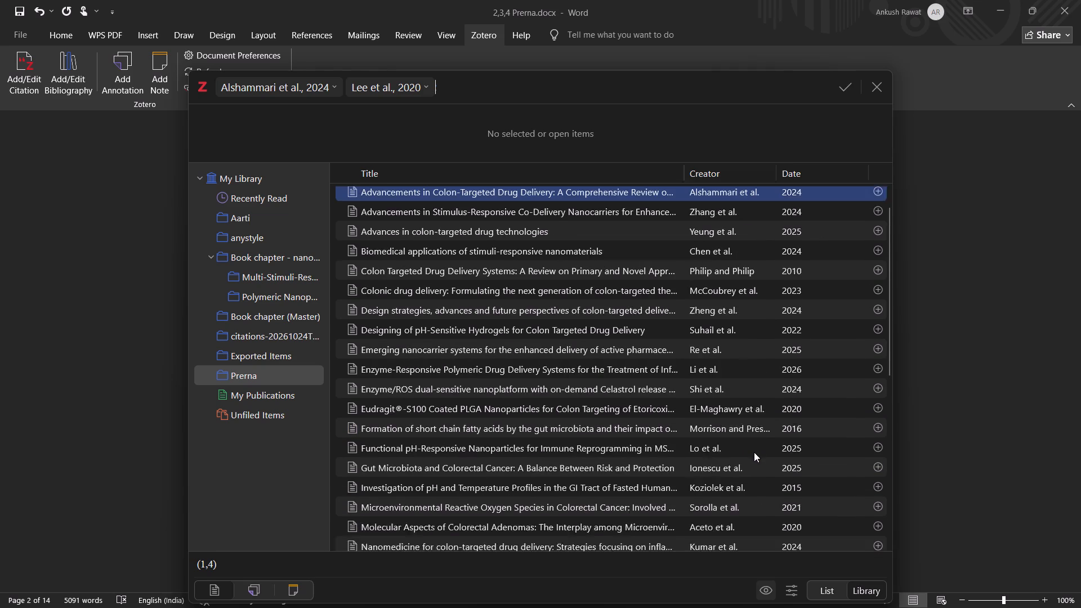
click(877, 293)
click(841, 83)
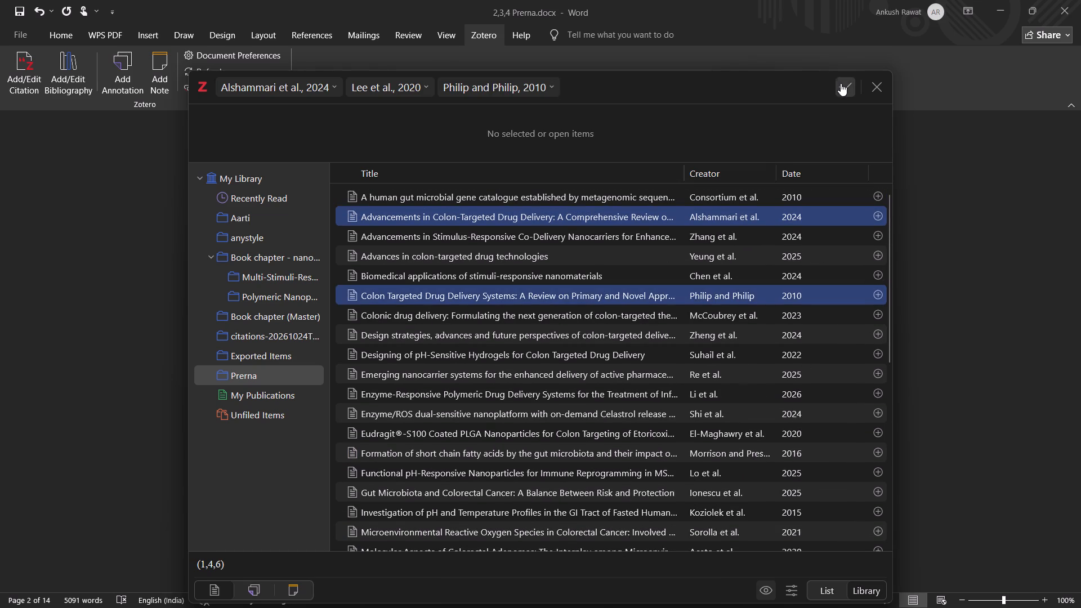
Delete the plain-text citation "(Alshammari et al., 2024c; Lee et al., 2020b; Philip & Philip, 2010)" after (1,4,6), ending the sentence with a full stop.
scroll(705, 372, down, 3)
scroll(699, 376, up, 1)
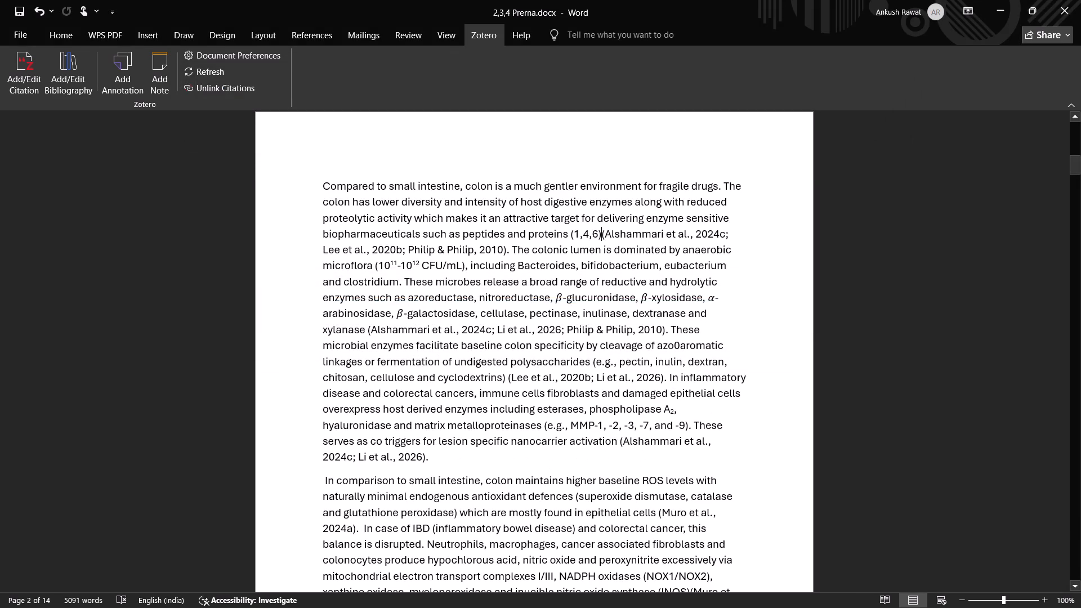
scroll(701, 360, up, 1)
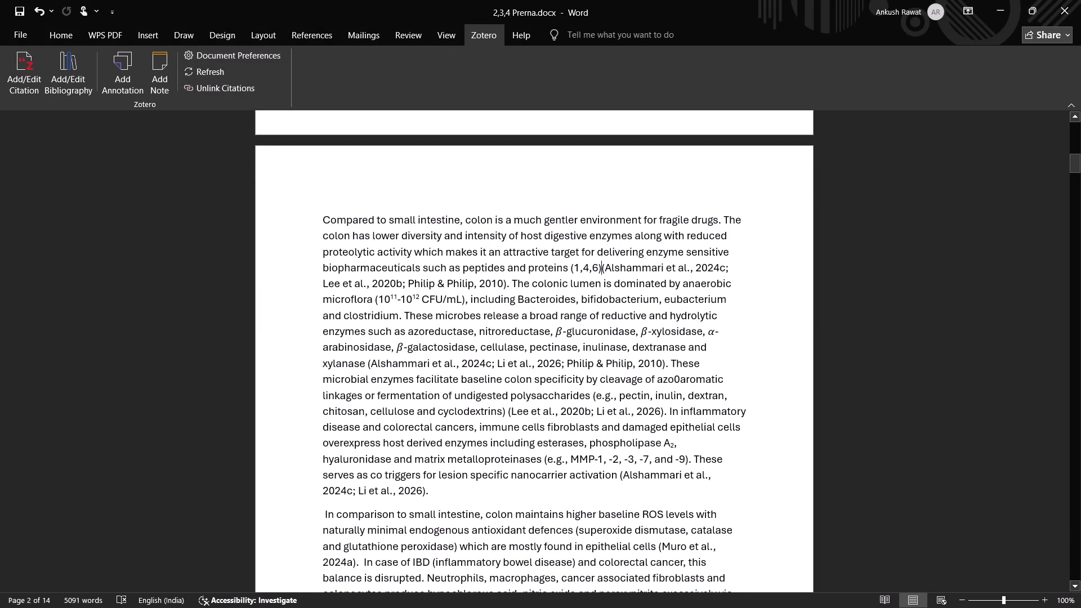
key(period)
key(ctrl+shift+Right)
key(ctrl+shift+Right)
key(ctrl+shift+Right)
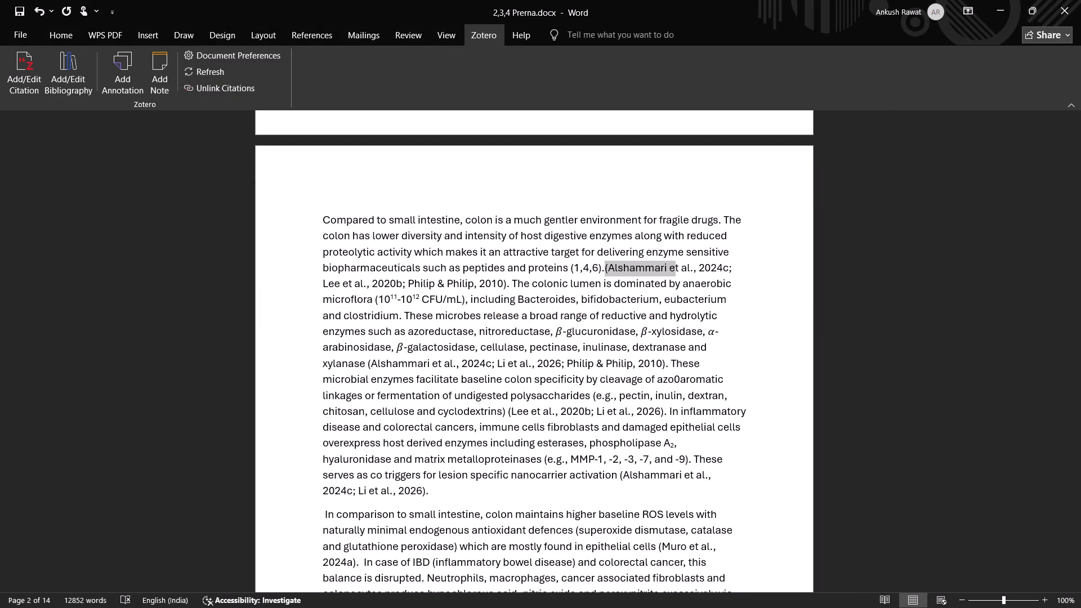
key(ctrl+shift+Right)
key(ctrl+shift+Right)
key(ctrl+shift+Right)
key(ctrl+shift+Right)
key(ctrl+shift+Right)
key(ctrl+shift+Right)
key(ctrl+shift+Right)
key(ctrl+shift+Right)
key(ctrl+shift+Right)
key(ctrl+shift+Right)
key(ctrl+shift+Right)
key(ctrl+shift+Right)
key(ctrl+shift+Right)
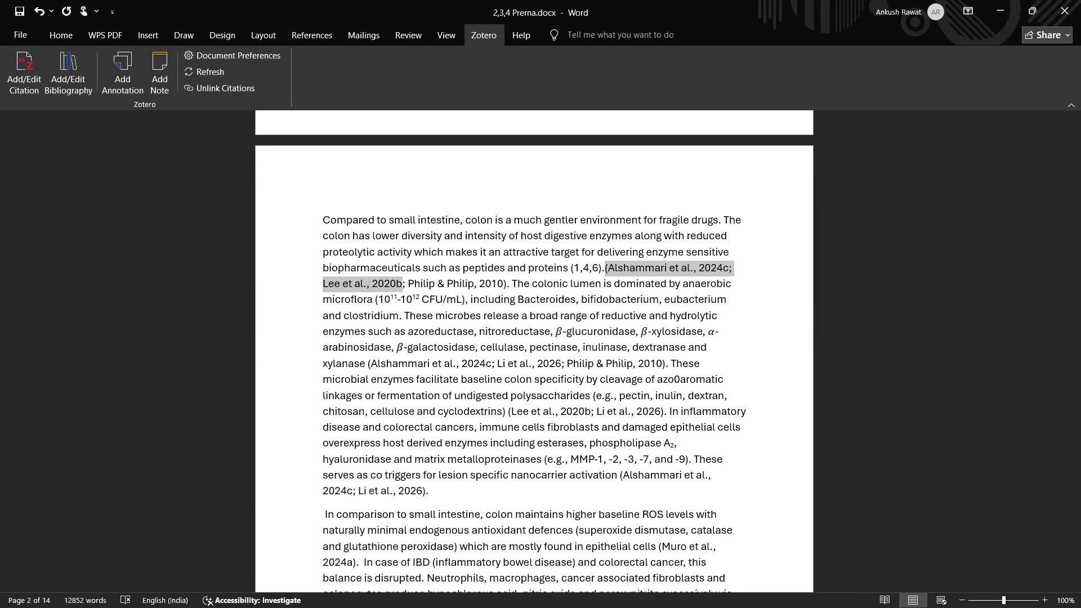
key(ctrl+shift+Right)
key(ctrl+shift+Right)
key(ctrl+shift+Right)
key(BackSpace)
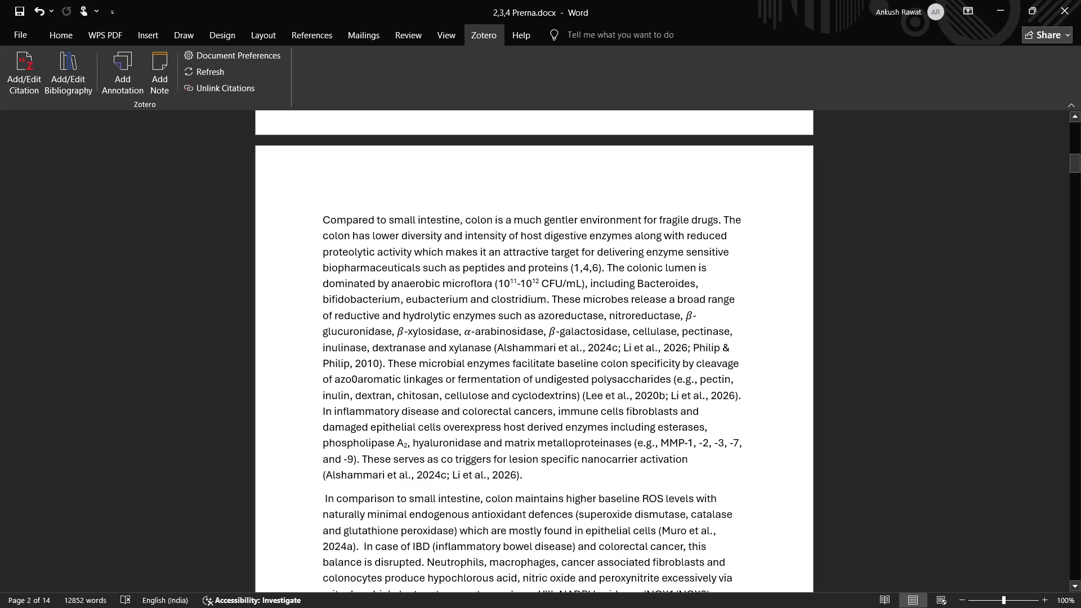
Insert a Zotero citation after "dextranase and xylanase" with Alshammari et al., 2024, Lee et al., 2020, and Philip and Philip, 2010.
click(493, 348)
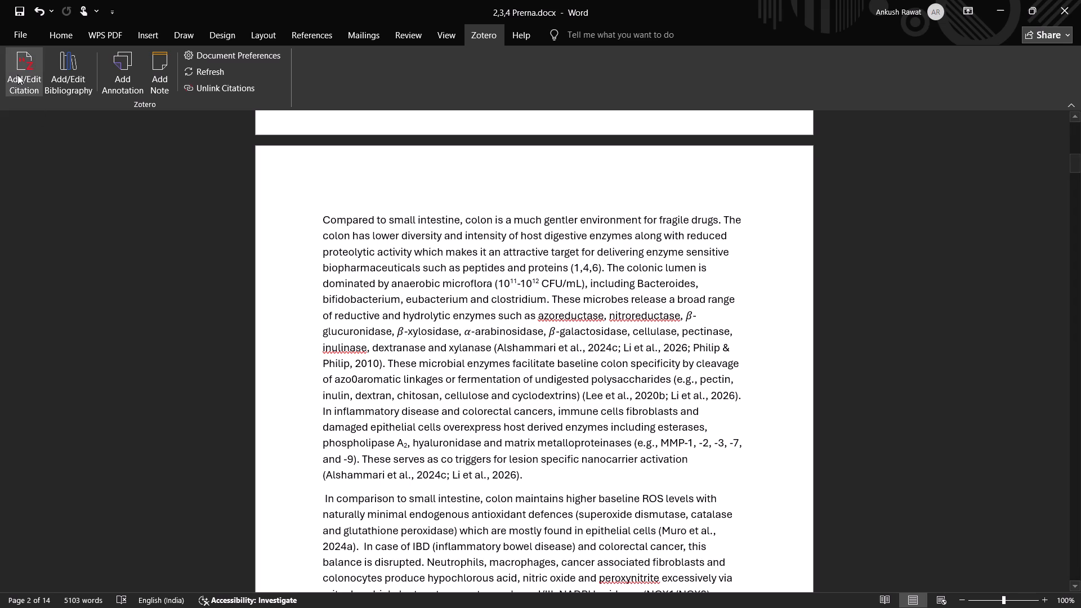
click(28, 68)
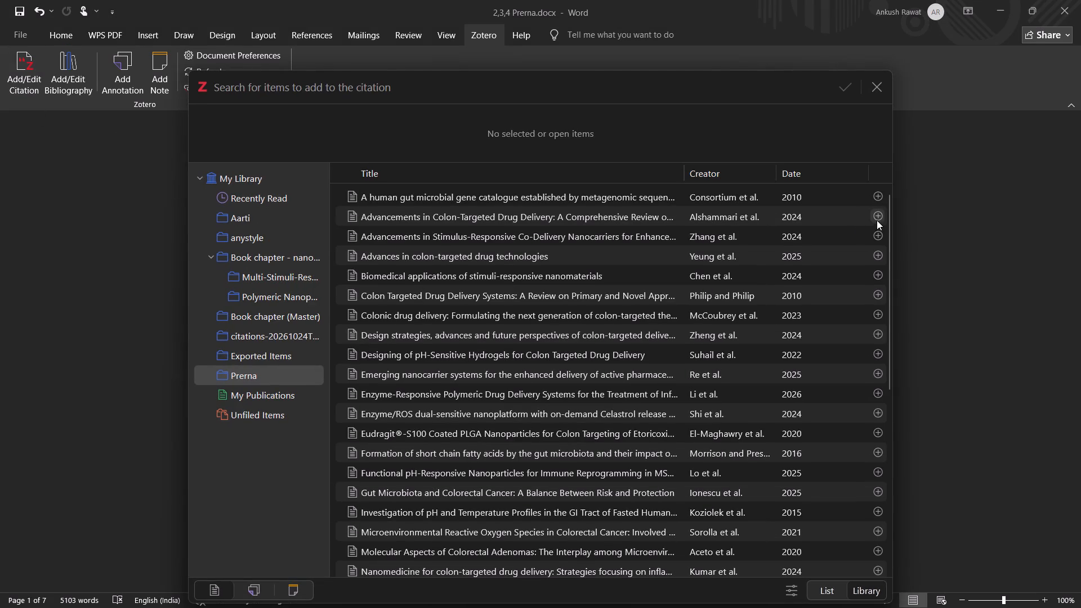
click(878, 216)
scroll(844, 437, down, 3)
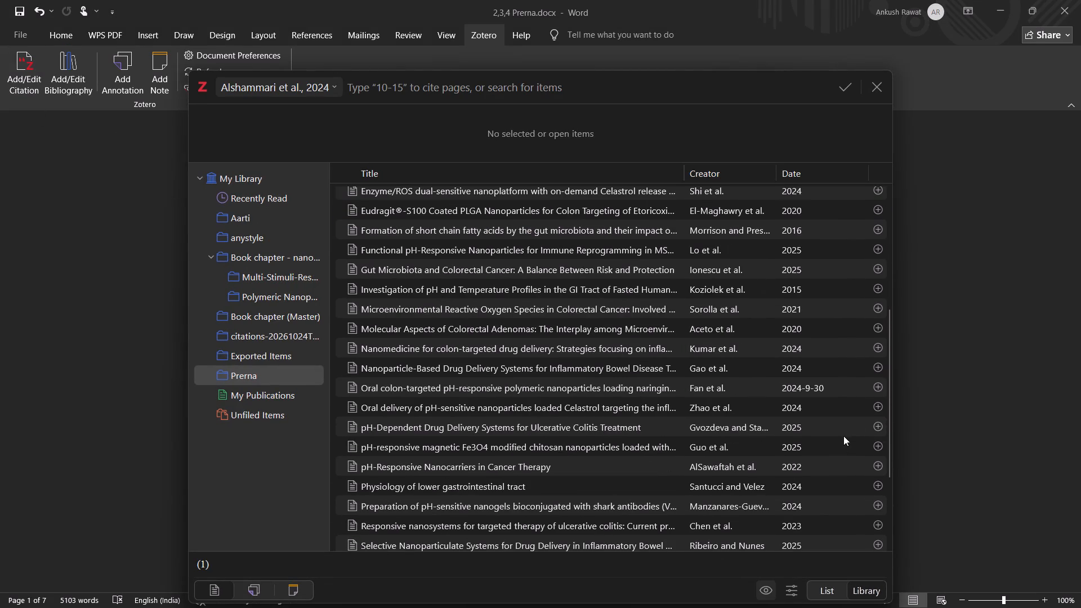
scroll(715, 320, down, 3)
scroll(823, 421, up, 2)
scroll(824, 425, down, 1)
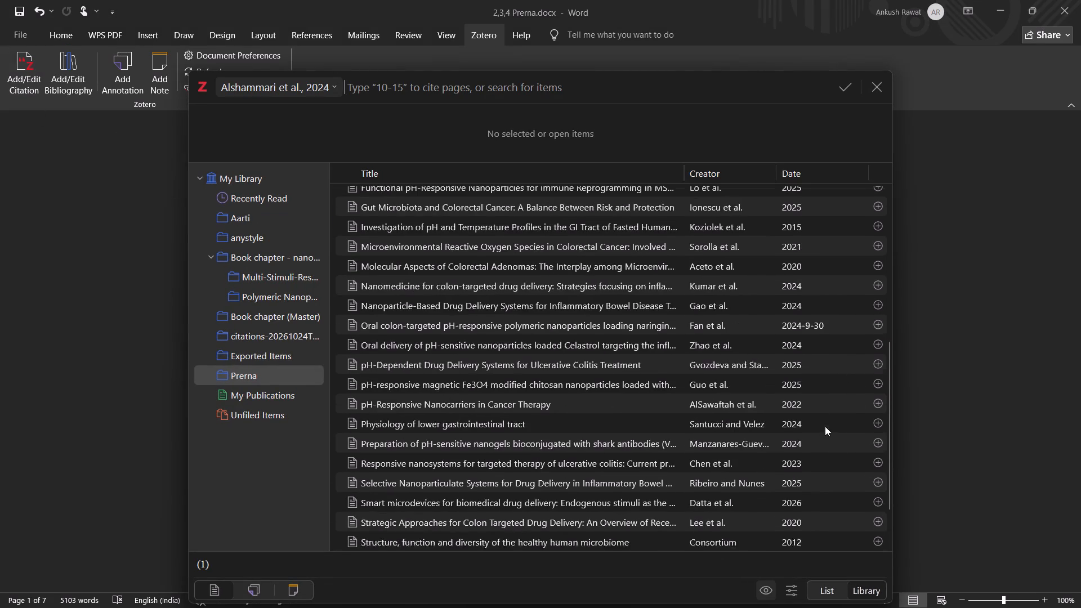
scroll(830, 466, down, 2)
click(878, 457)
scroll(794, 421, down, 1)
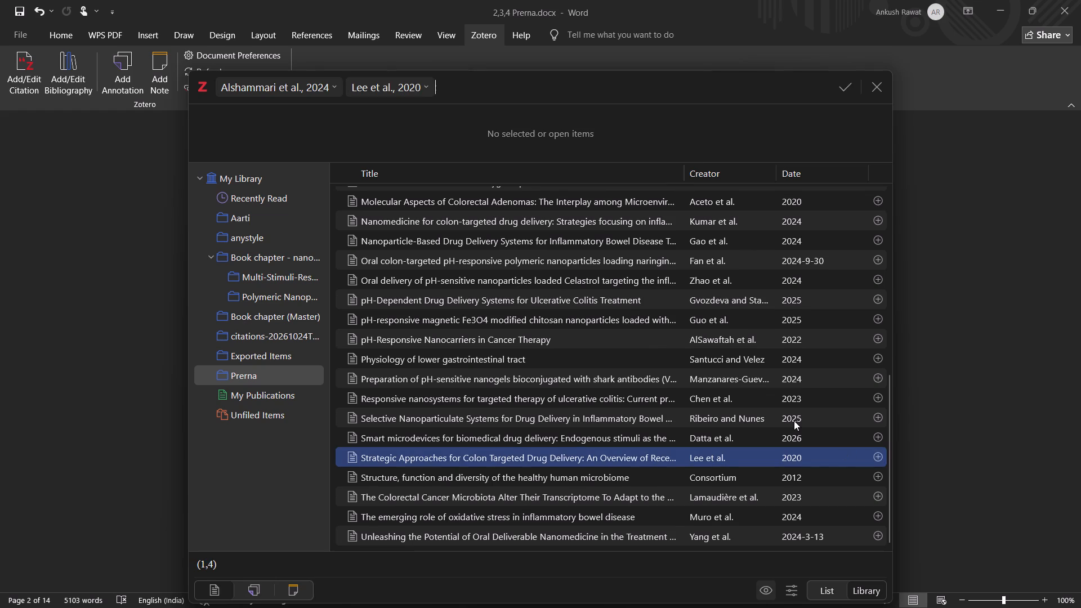
scroll(794, 421, down, 3)
scroll(825, 391, up, 2)
scroll(825, 391, down, 1)
scroll(825, 391, up, 2)
scroll(833, 345, up, 2)
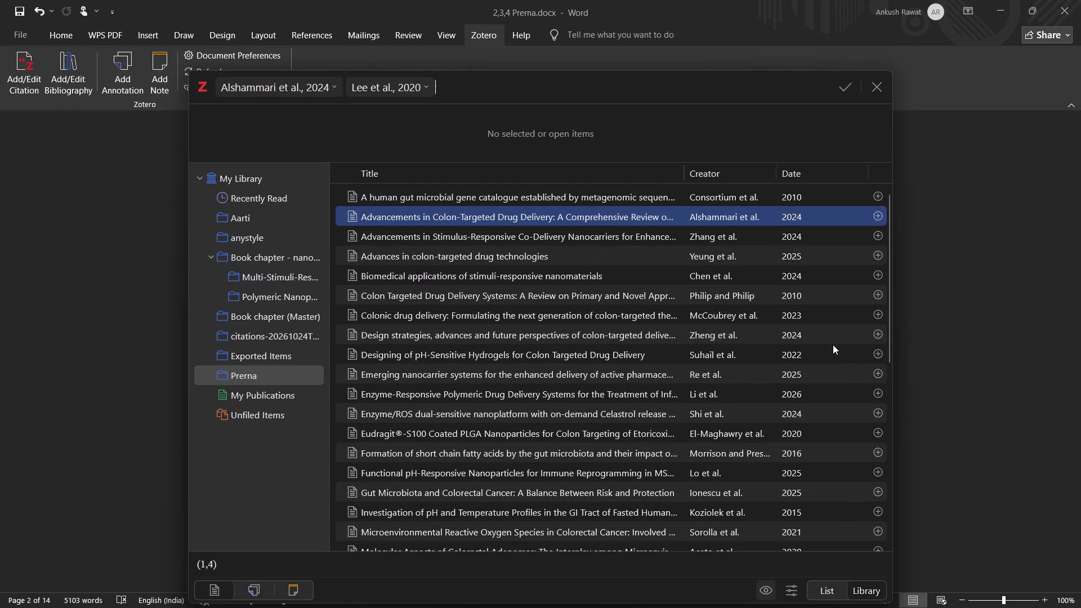
click(879, 292)
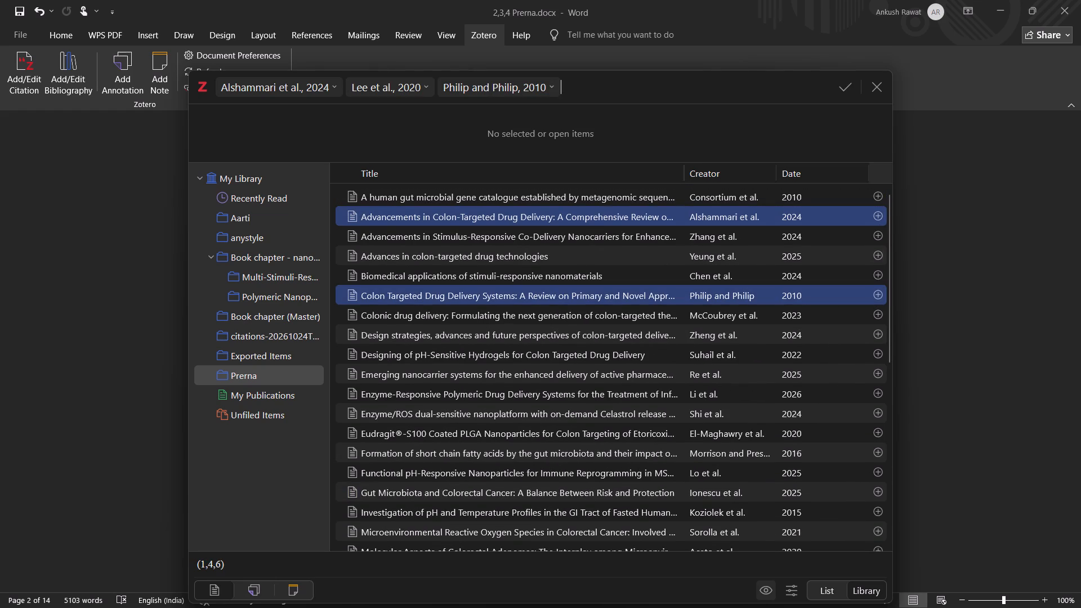
click(835, 86)
click(841, 88)
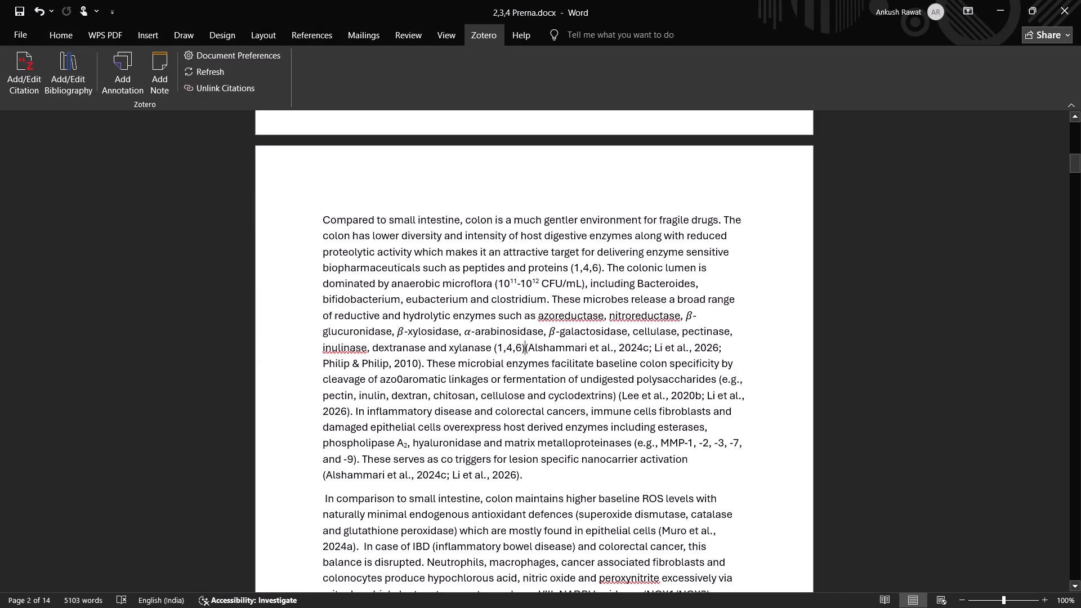
Delete the plain-text citation "(Alshammari et al., 2024c; Li et al., 2026; Philip & Philip, 2010)" after "xylanase (1,4,6)", ending the sentence with a full stop.
key(period)
key(ctrl+shift+Right)
key(ctrl+shift+Right)
key(ctrl+shift+Right)
key(ctrl+shift+Right)
key(ctrl+shift+Right)
key(ctrl+shift+Right)
key(ctrl+shift+Right)
key(ctrl+shift+Right)
key(ctrl+shift+Right)
key(ctrl+shift+Right)
key(ctrl+shift+Right)
key(ctrl+shift+Right)
key(ctrl+shift+Right)
key(ctrl+shift+Right)
key(ctrl+shift+Right)
key(ctrl+shift+Right)
key(ctrl+shift+Right)
key(ctrl+shift+Right)
key(ctrl+shift+Right)
key(ctrl+shift+Right)
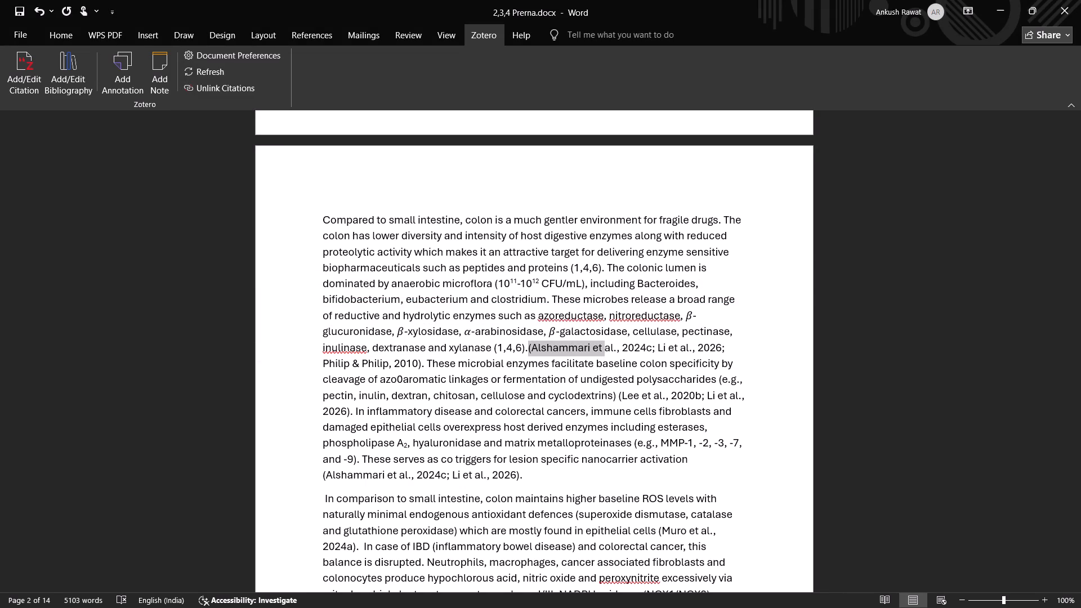
key(ctrl+shift+Left)
key(ctrl+shift+Left)
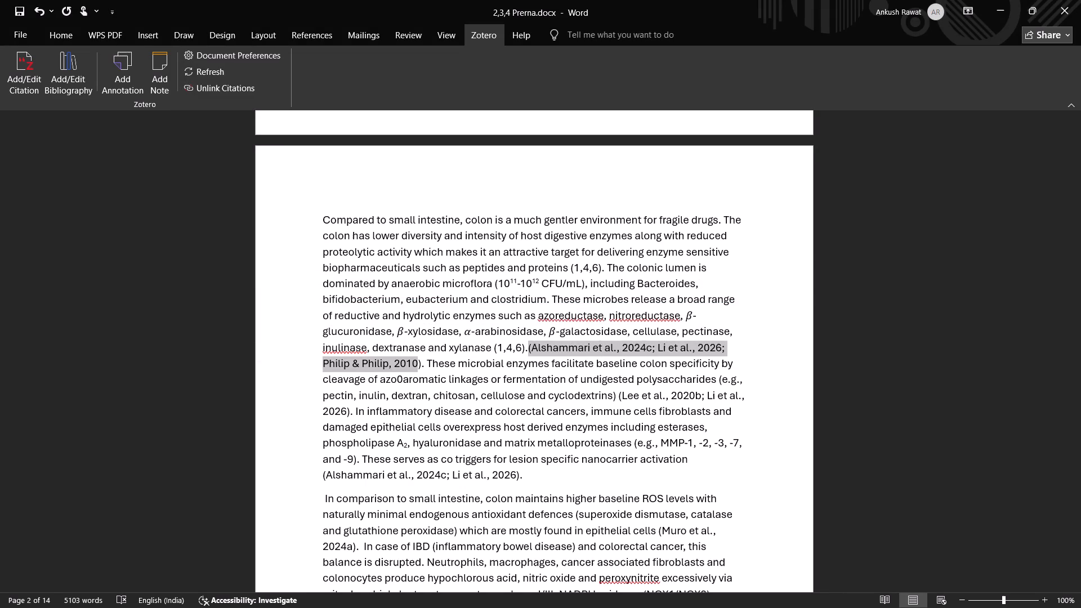
key(ctrl+shift+Right)
key(BackSpace)
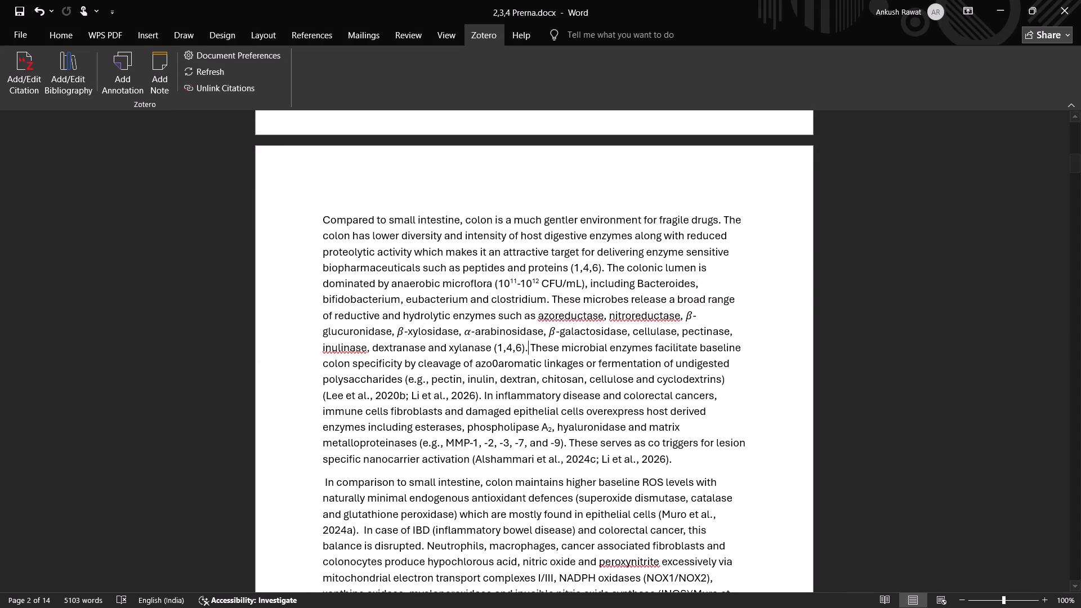
Insert a Zotero citation after "cellulose and cyclodextrins)" with Lee et al., 2020 and Li et al., 2026.
click(320, 395)
click(25, 73)
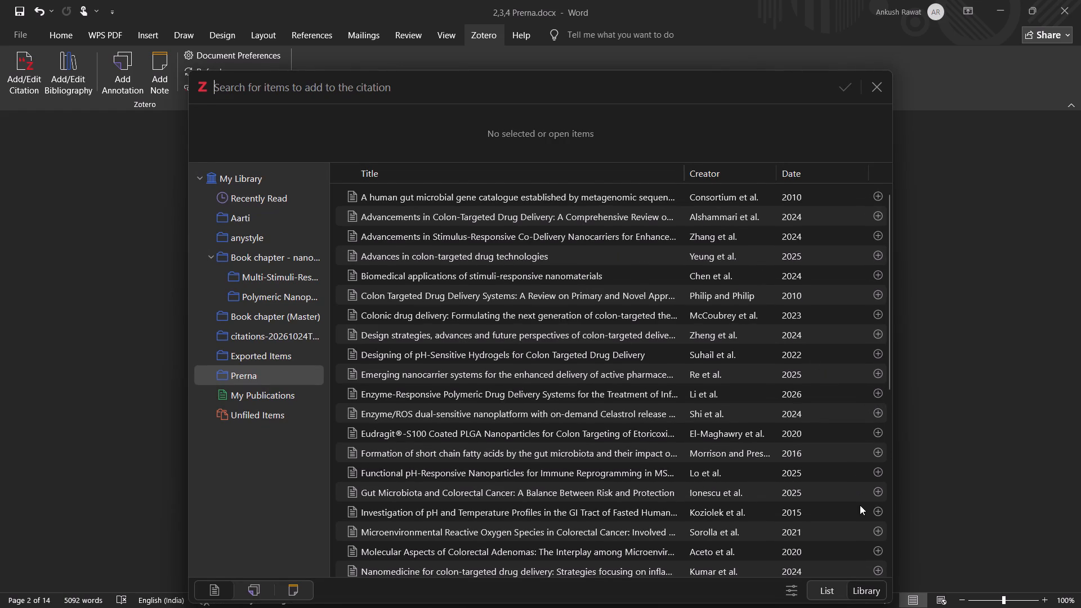
scroll(860, 504, down, 4)
scroll(860, 503, up, 1)
scroll(860, 503, down, 1)
scroll(860, 503, up, 1)
scroll(860, 503, down, 2)
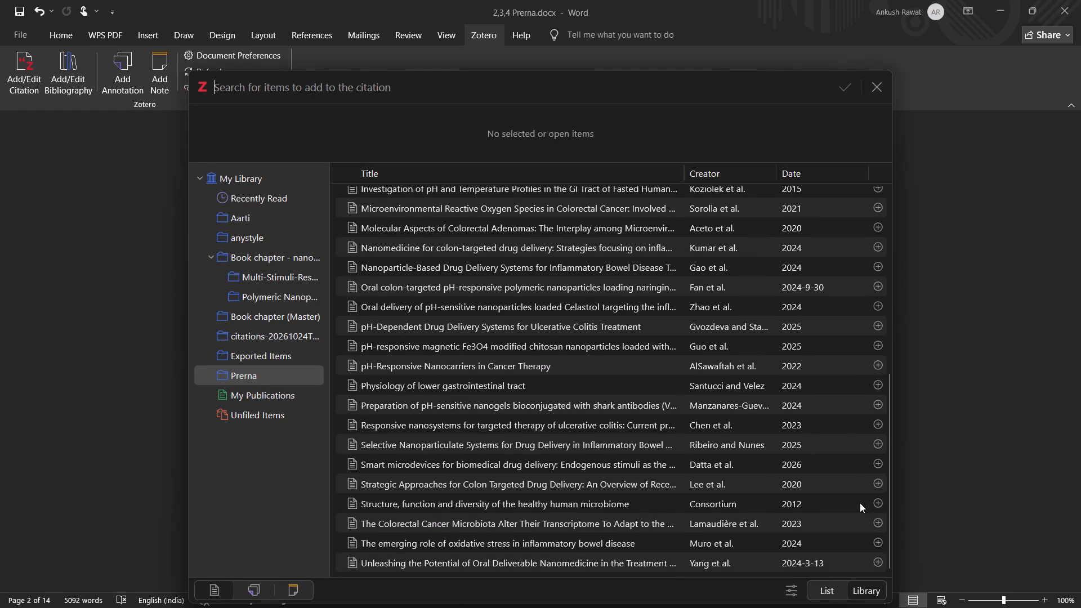
scroll(860, 503, down, 1)
scroll(860, 503, up, 1)
scroll(860, 503, down, 3)
click(879, 484)
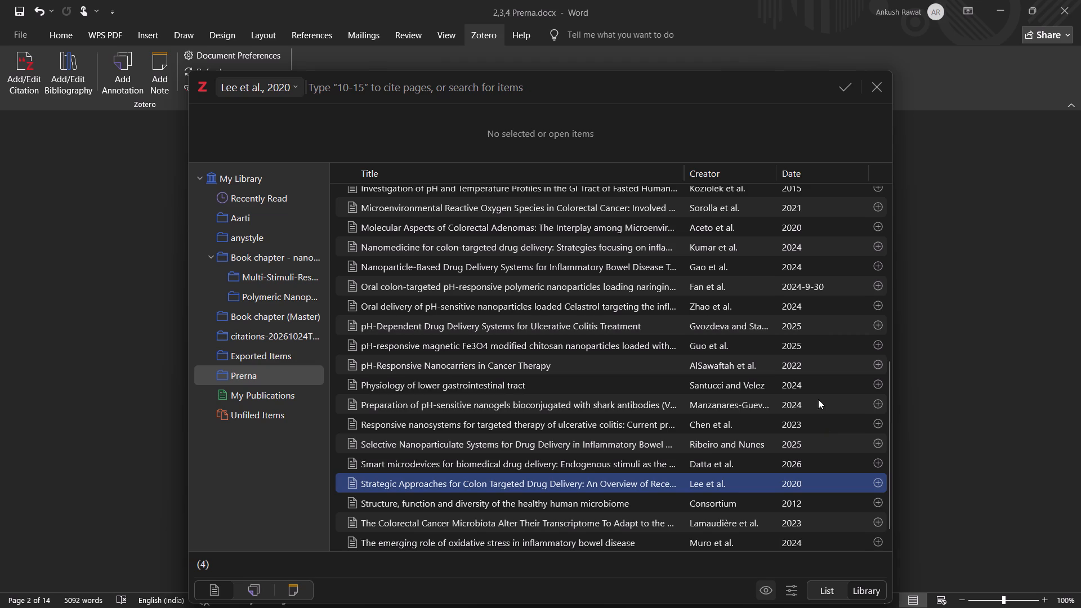
scroll(821, 310, up, 4)
click(876, 365)
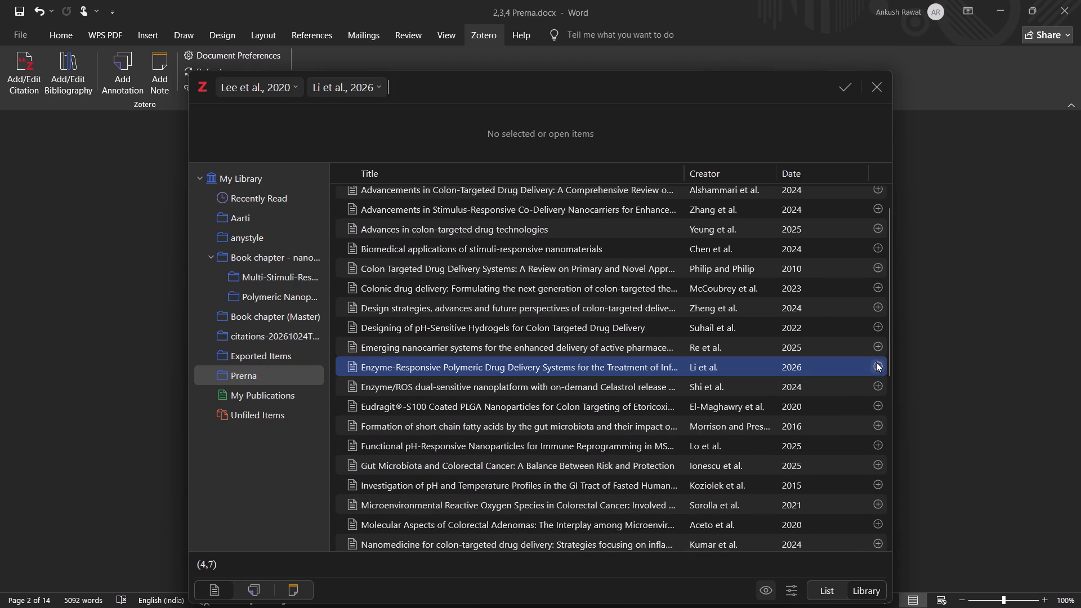
click(845, 90)
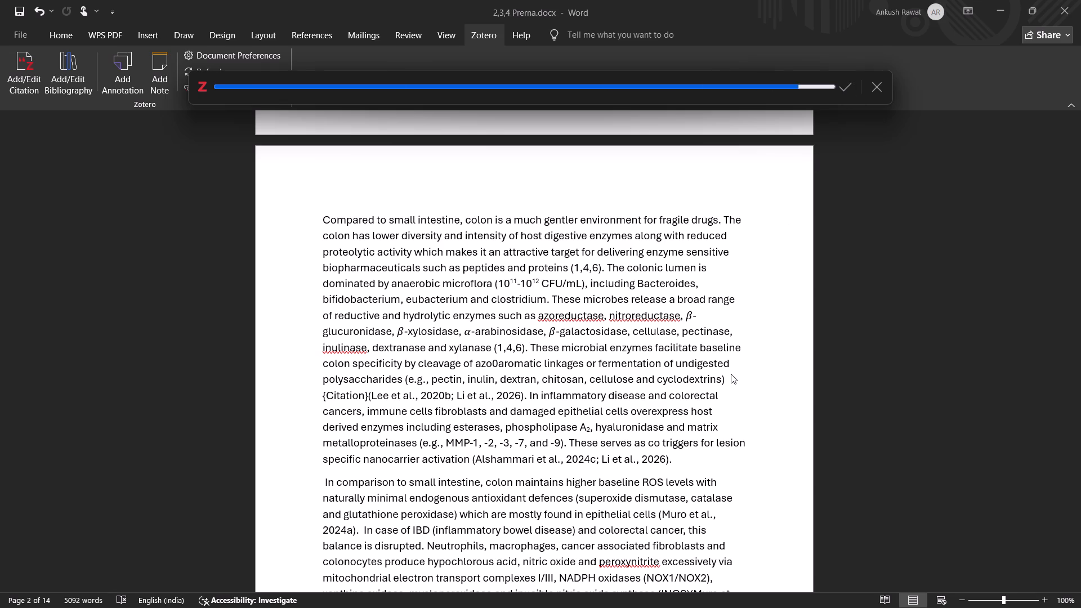
Delete the plain-text citation "(Lee et al., 2020b; Li et al., 2026)" after (4,7), ending the sentence with a full stop.
key(ctrl+shift+Right)
key(ctrl+shift+Right)
key(ctrl+shift+Right)
key(ctrl+shift+Right)
key(ctrl+shift+Right)
key(ctrl+shift+Right)
key(ctrl+shift+Right)
key(ctrl+shift+Right)
key(ctrl+shift+Right)
key(ctrl+shift+Right)
key(ctrl+shift+Right)
key(ctrl+shift+Right)
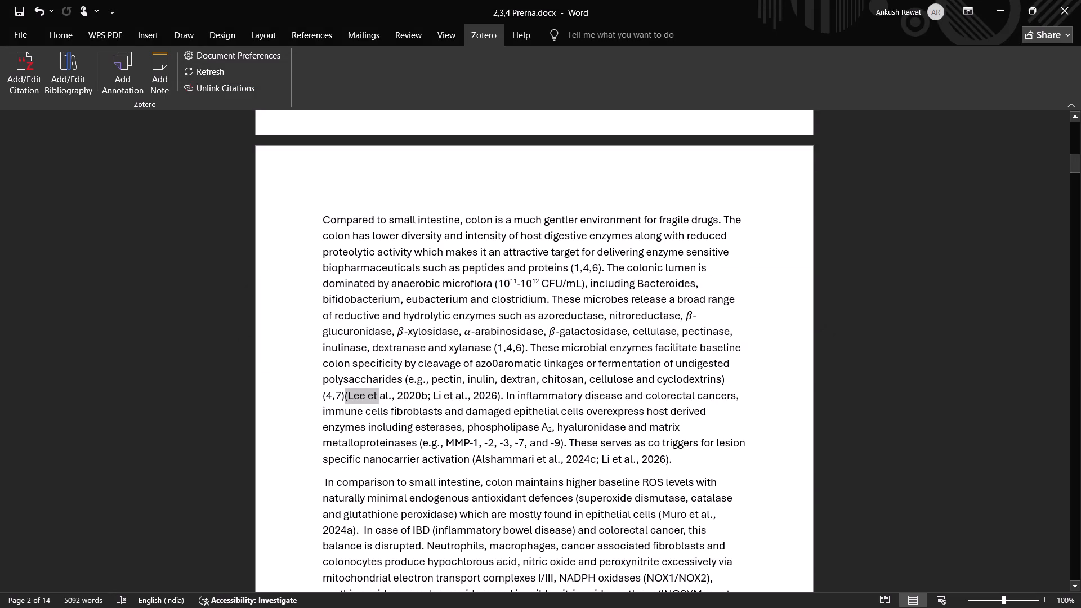
key(ctrl+shift+Right)
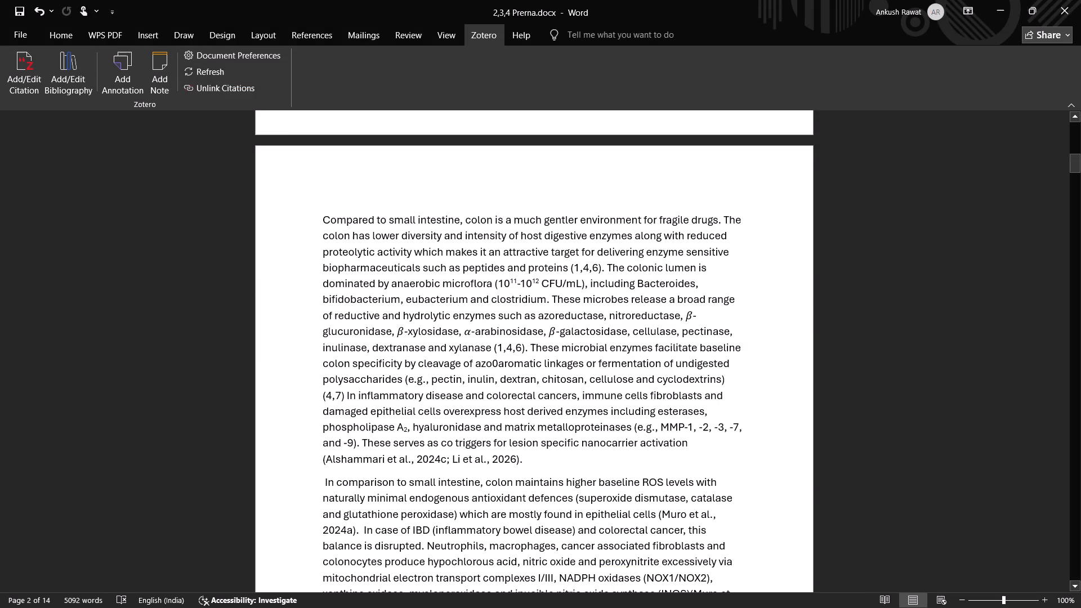
key(period)
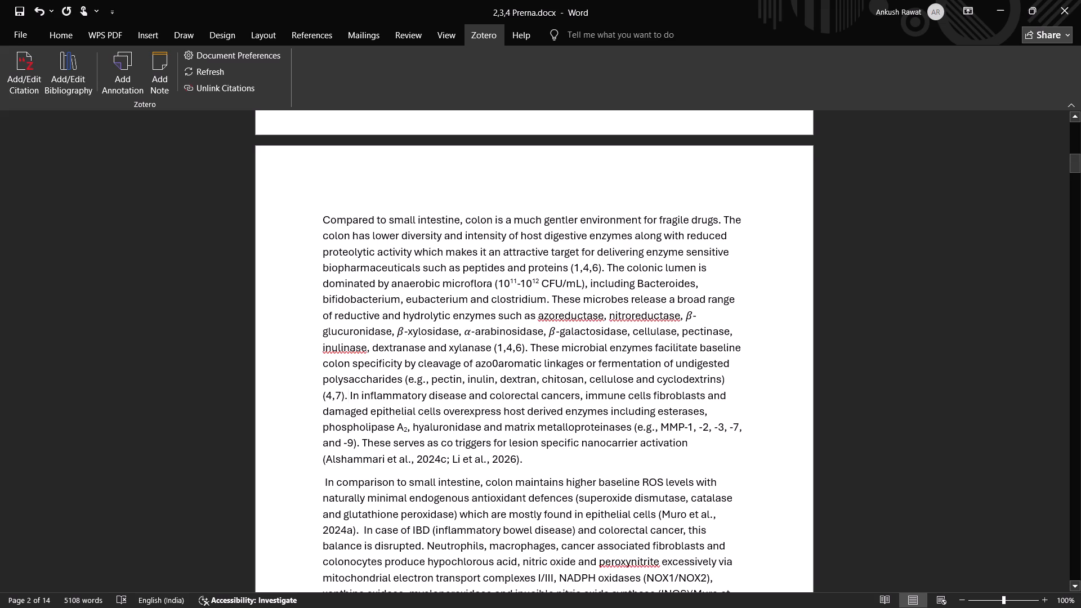
Insert a Zotero citation after "lesion specific nanocarrier activation" with Alshammari et al., 2024 and Li et al., 2026.
click(321, 458)
click(12, 73)
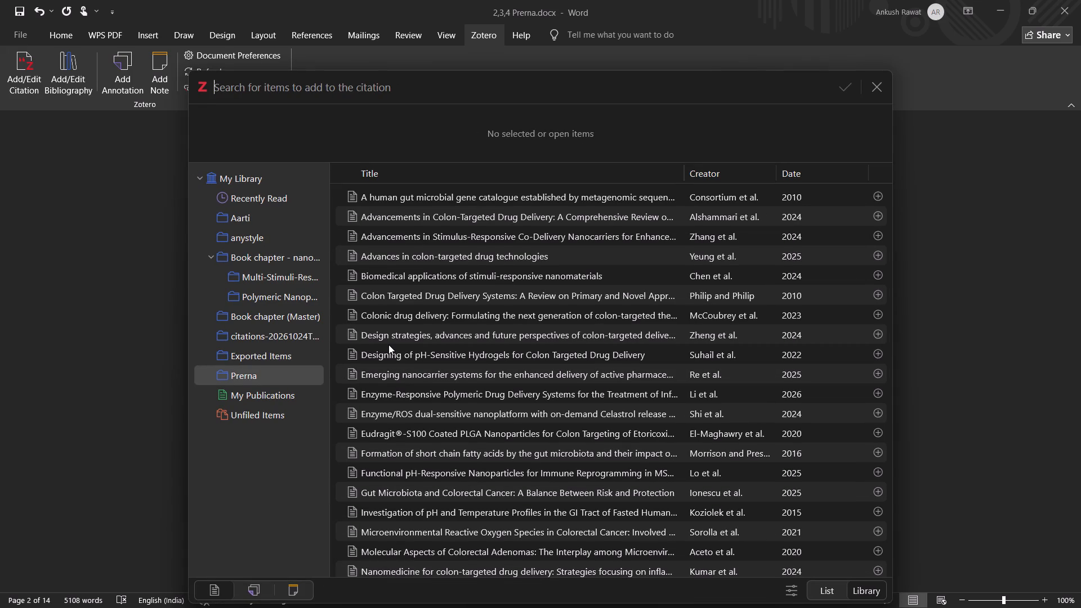
click(877, 213)
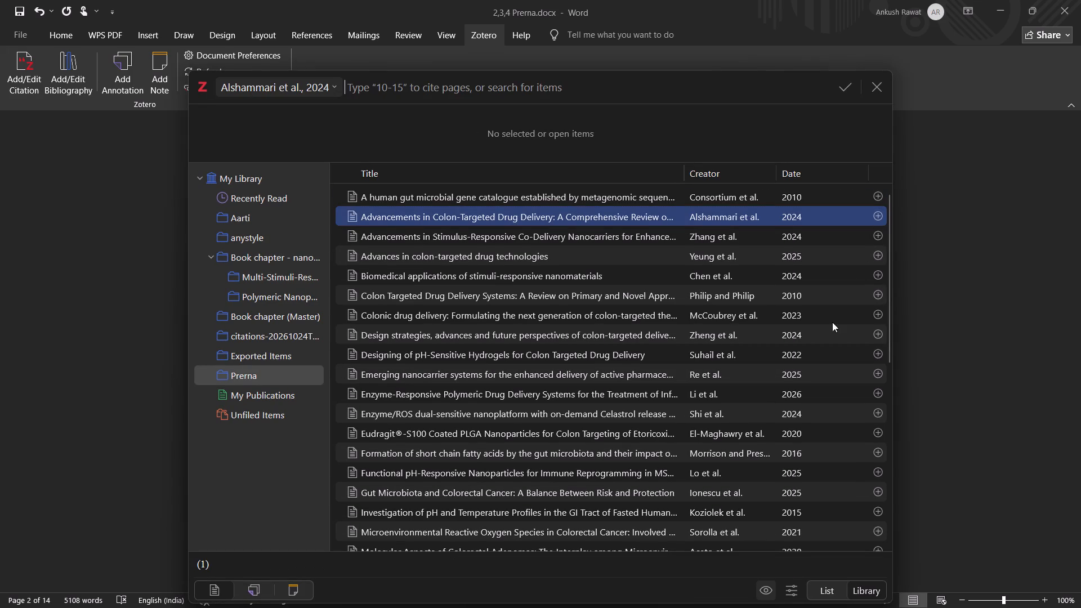
scroll(823, 406, down, 1)
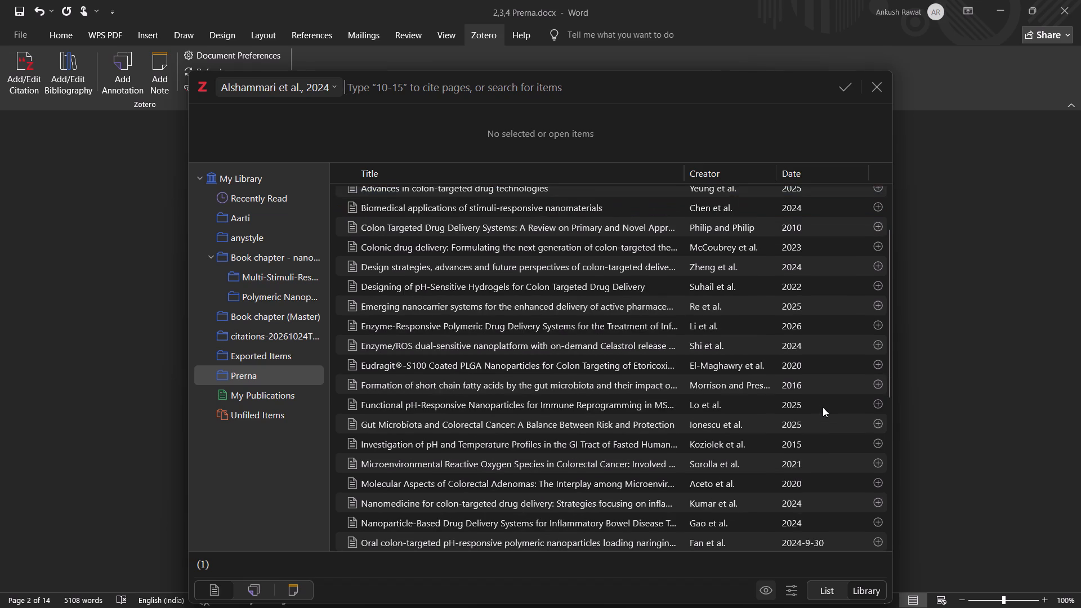
scroll(823, 408, up, 1)
scroll(823, 409, down, 2)
scroll(823, 412, up, 1)
scroll(823, 412, down, 2)
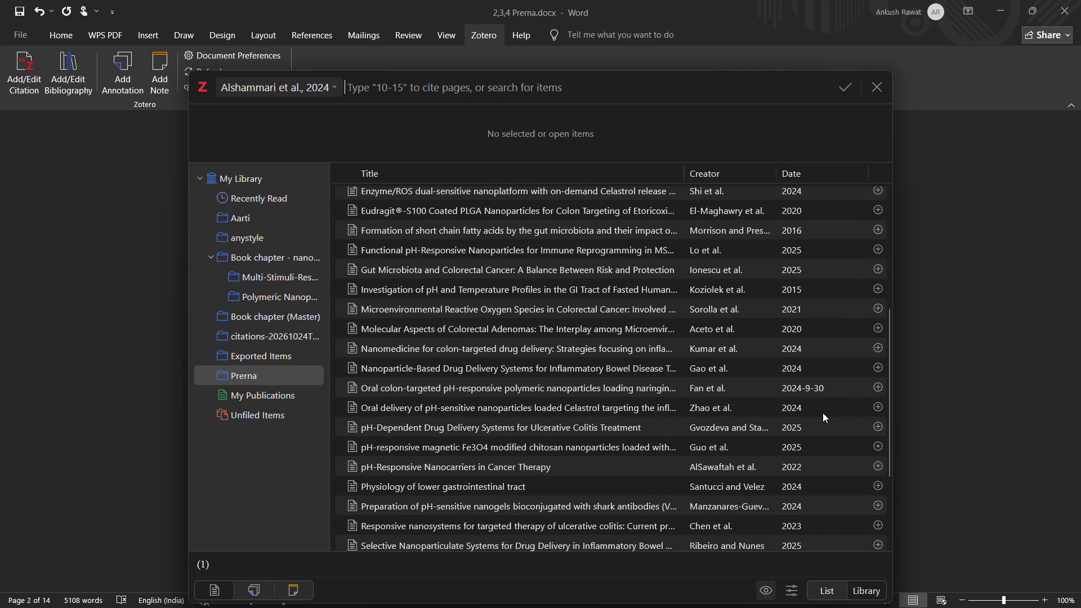
scroll(823, 414, down, 5)
scroll(823, 415, up, 2)
scroll(823, 415, down, 2)
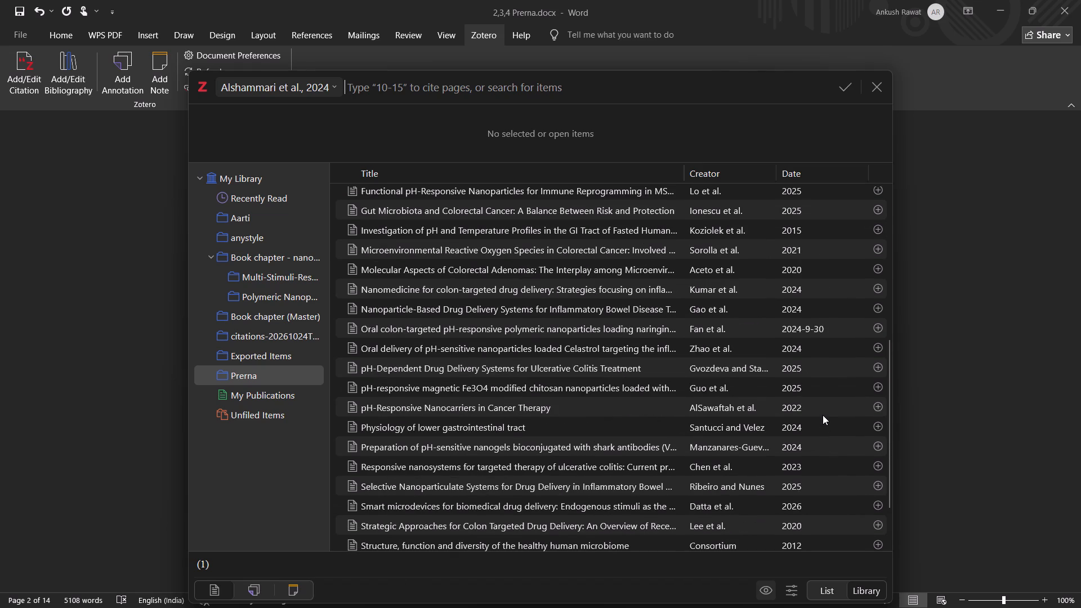
scroll(822, 419, down, 2)
scroll(822, 419, up, 1)
scroll(822, 419, down, 2)
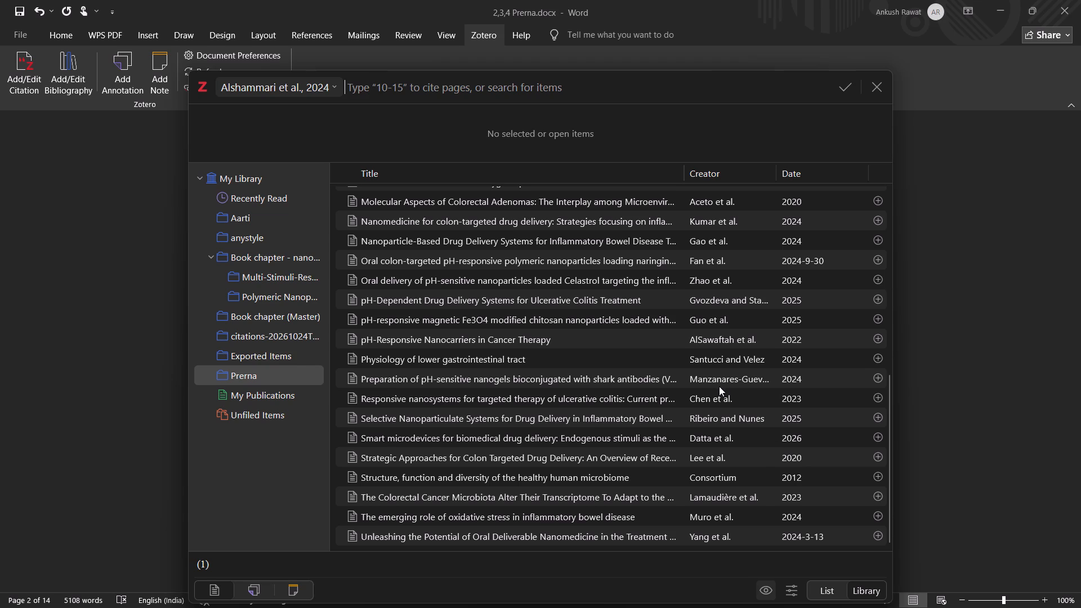
key(alt+Tab)
key(alt+Tab)
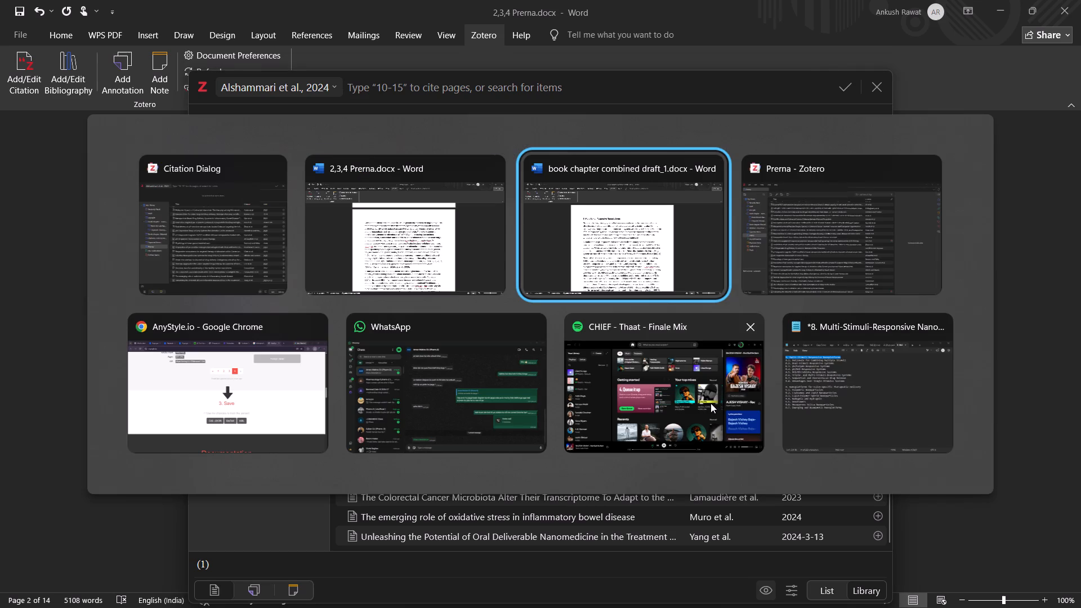
key(alt+Tab)
key(alt+Tab)
key(alt+Tab)
key(alt+Tab)
key(alt+Tab)
key(alt+Tab)
key(alt+Tab)
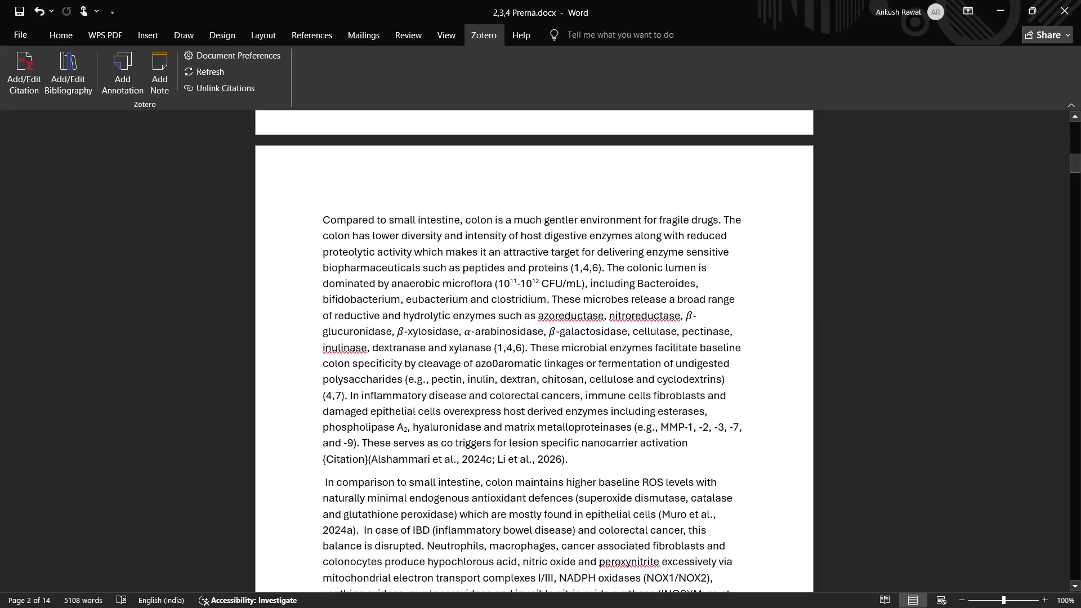
key(alt+Tab)
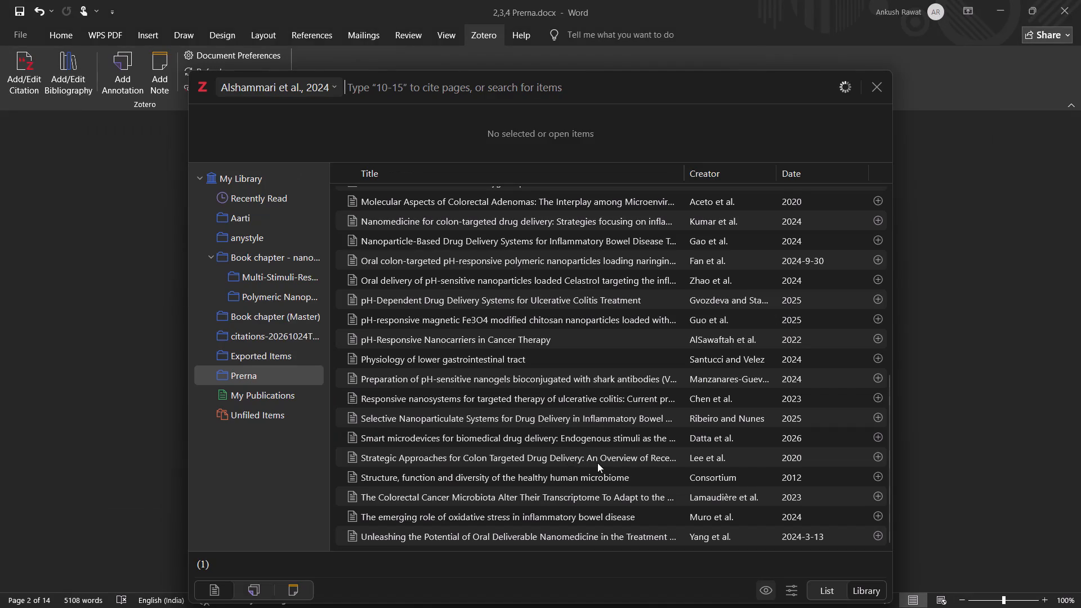
scroll(748, 481, down, 2)
scroll(751, 482, up, 2)
scroll(751, 482, down, 1)
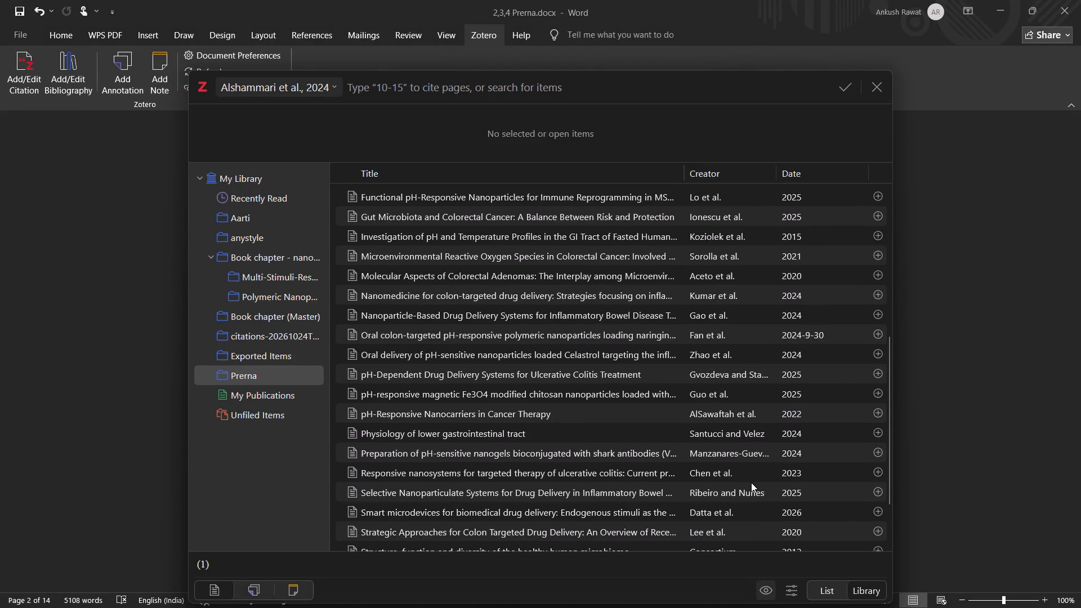
scroll(712, 419, up, 1)
scroll(711, 418, down, 1)
scroll(709, 412, up, 2)
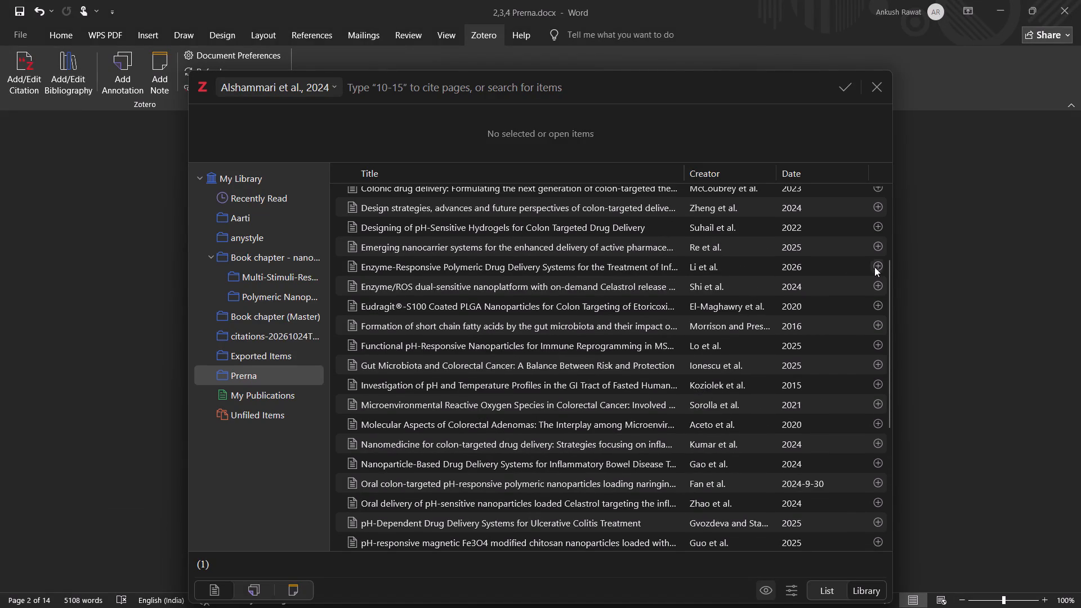
click(878, 267)
scroll(768, 383, up, 10)
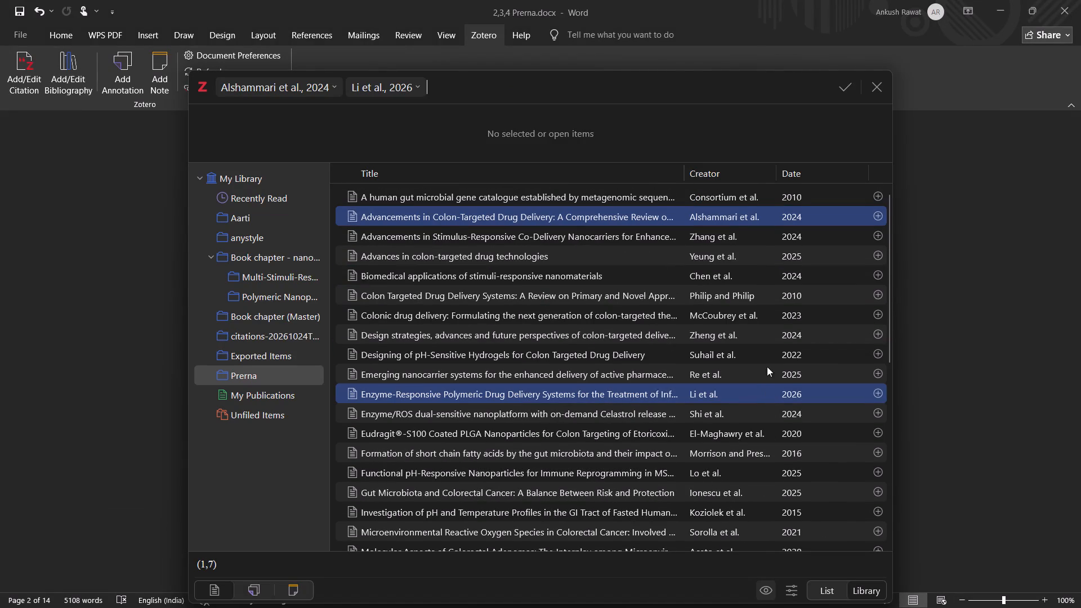
click(847, 88)
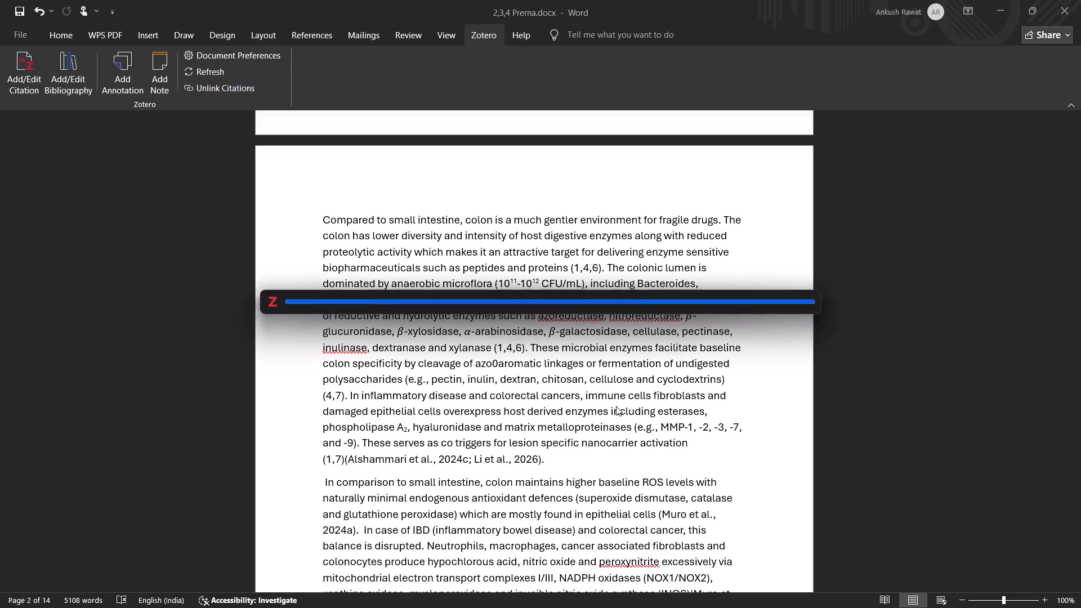
Delete the plain-text citation "(Alshammari et al., 2024c; Li et al., 2026)" after (1,7), ending the sentence with a full stop.
key(ctrl+shift+Right)
key(ctrl+shift+Right)
key(ctrl+shift+Right)
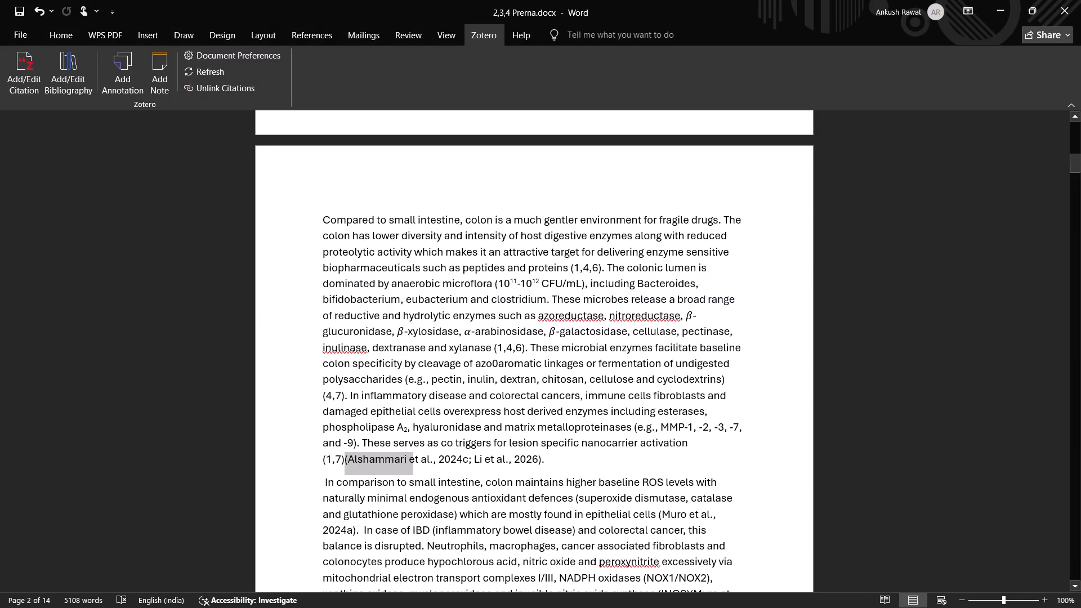
key(ctrl+shift+Right)
key(ctrl+shift+Right)
key(ctrl+shift+Right)
key(ctrl+shift+Right)
key(ctrl+shift+Right)
key(ctrl+shift+Right)
key(ctrl+shift+Right)
key(ctrl+shift+Right)
key(ctrl+shift+Right)
key(ctrl+shift+Right)
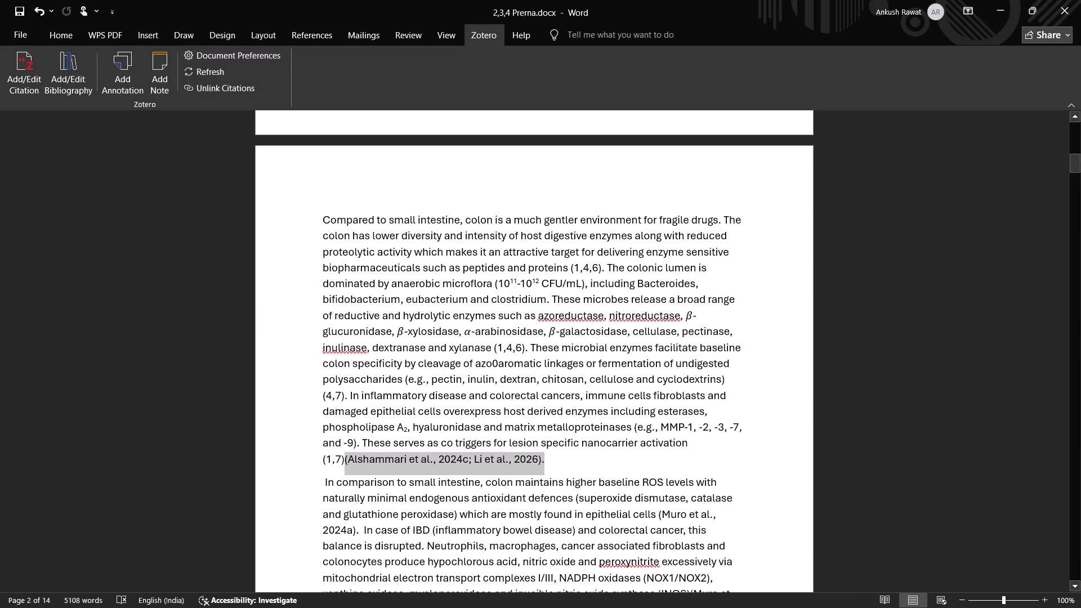
key(BackSpace)
key(period)
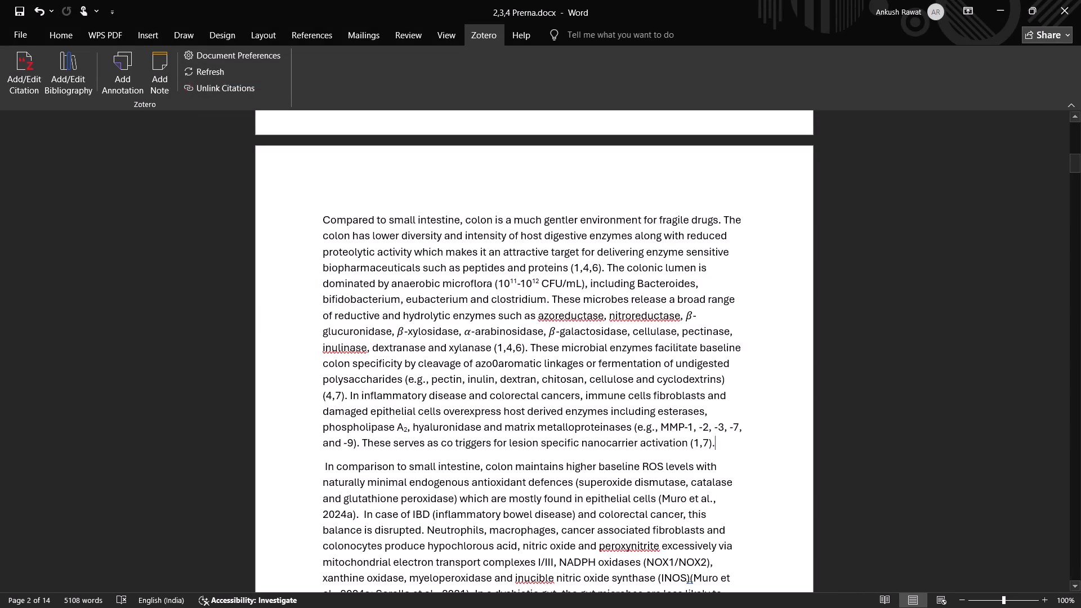
Insert a Zotero citation after "mostly found in epithelial cells" with Muro et al., 2024.
scroll(515, 453, down, 5)
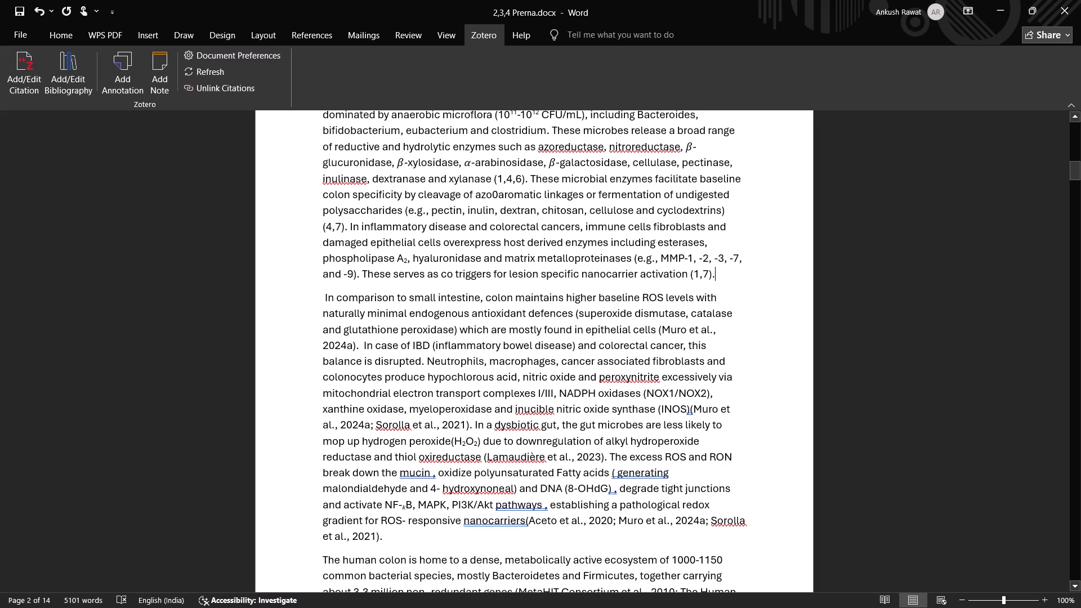
click(659, 330)
click(23, 70)
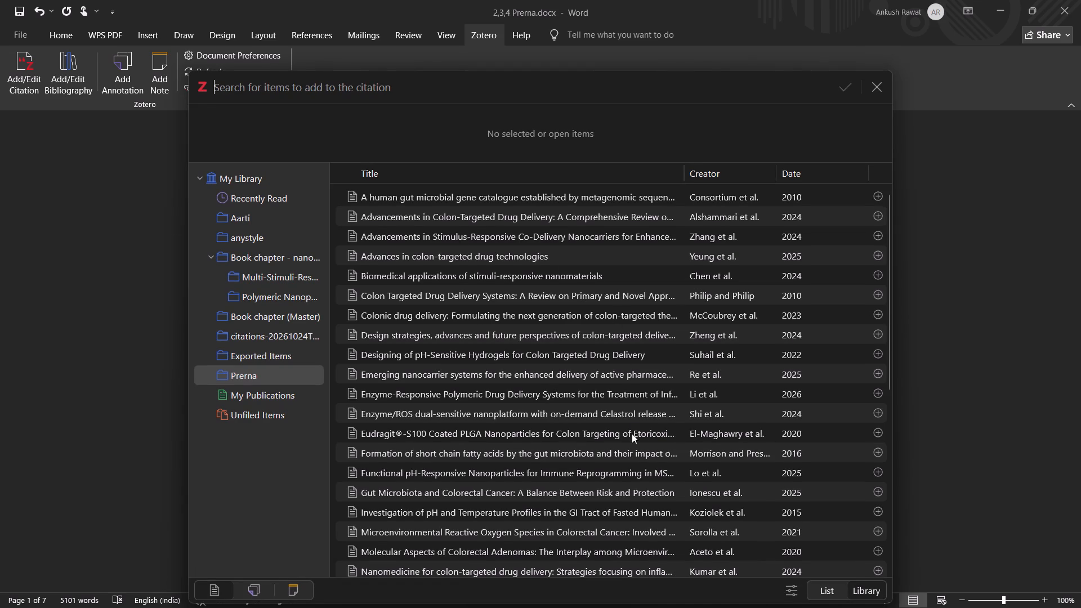
scroll(681, 479, down, 1)
scroll(681, 479, up, 1)
scroll(682, 480, down, 5)
scroll(697, 402, down, 6)
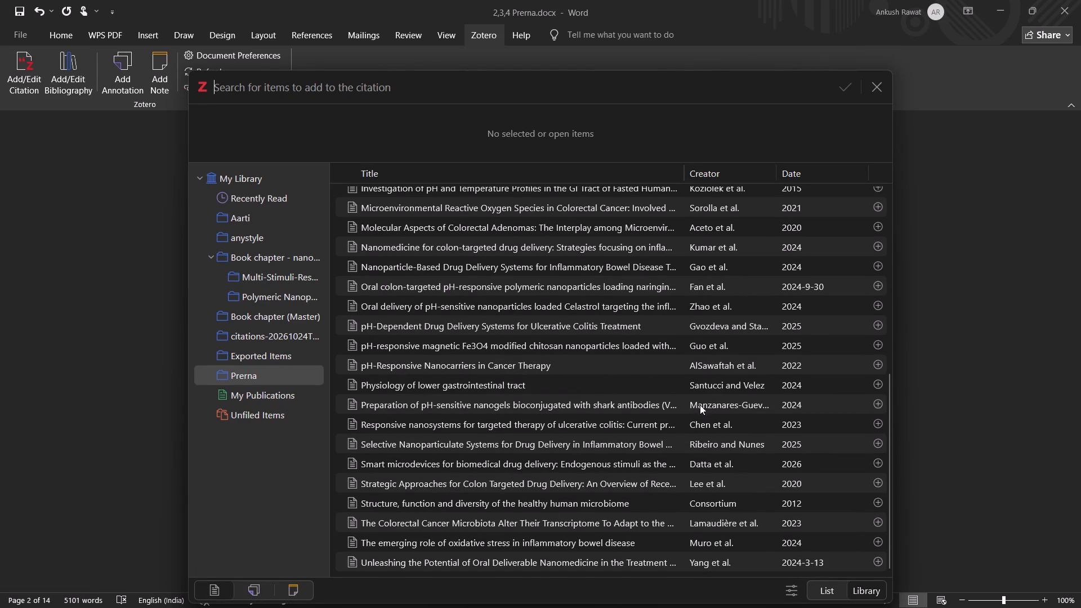
click(877, 539)
scroll(783, 430, up, 3)
scroll(783, 430, down, 1)
scroll(783, 430, up, 2)
scroll(783, 428, down, 1)
scroll(783, 428, up, 1)
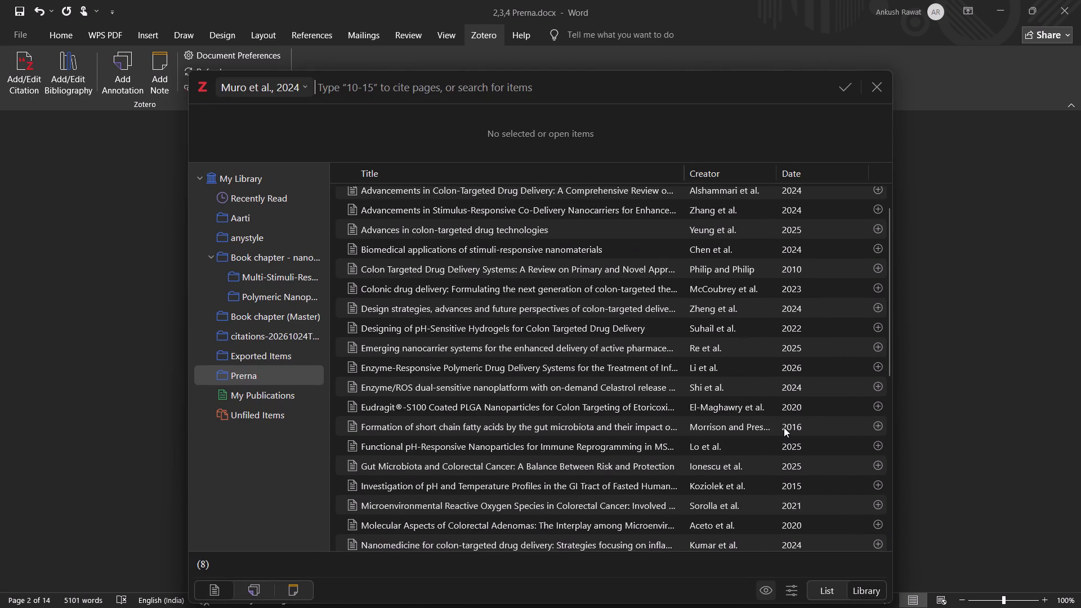
scroll(784, 427, up, 4)
scroll(784, 422, down, 1)
scroll(784, 422, up, 4)
scroll(781, 403, down, 3)
scroll(783, 399, up, 1)
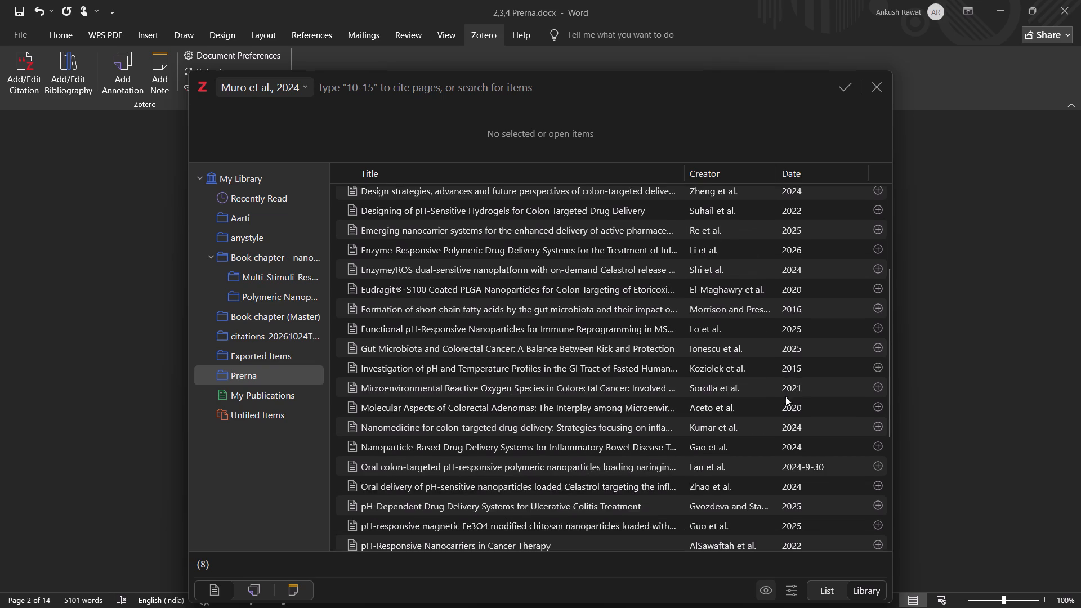
click(845, 89)
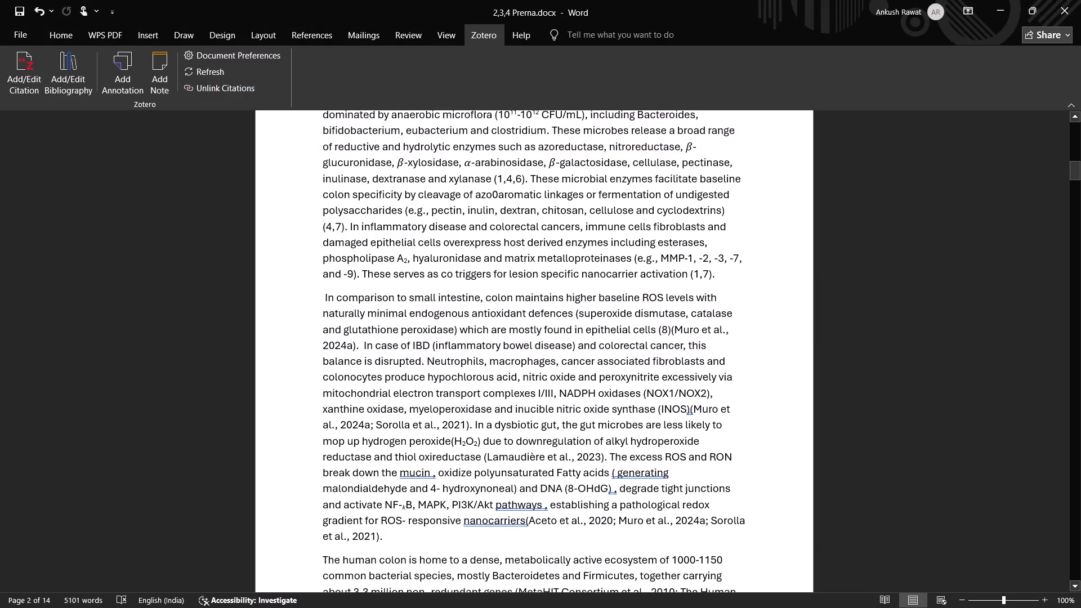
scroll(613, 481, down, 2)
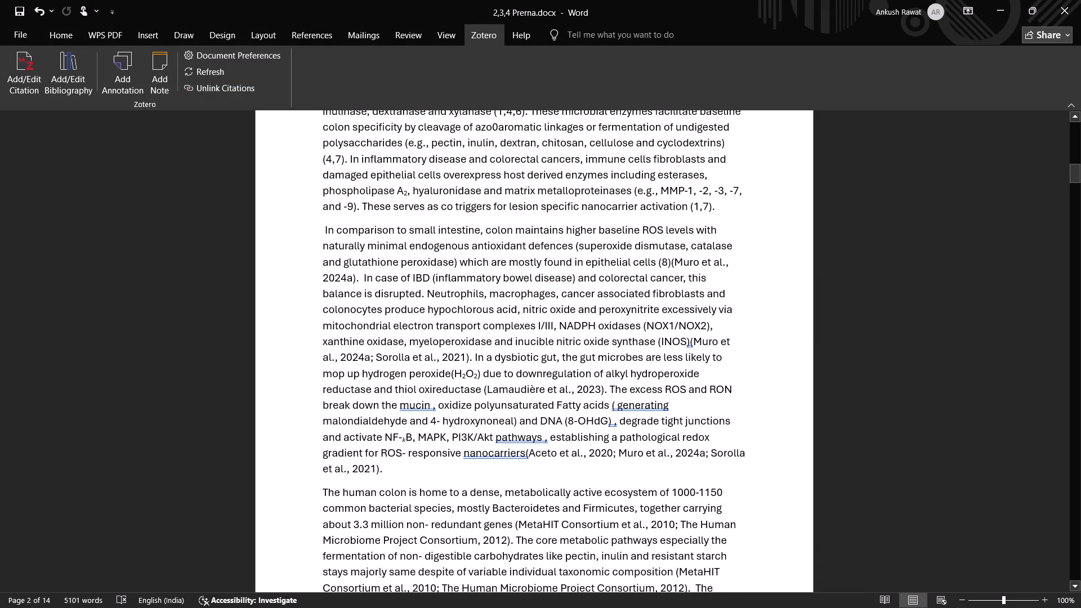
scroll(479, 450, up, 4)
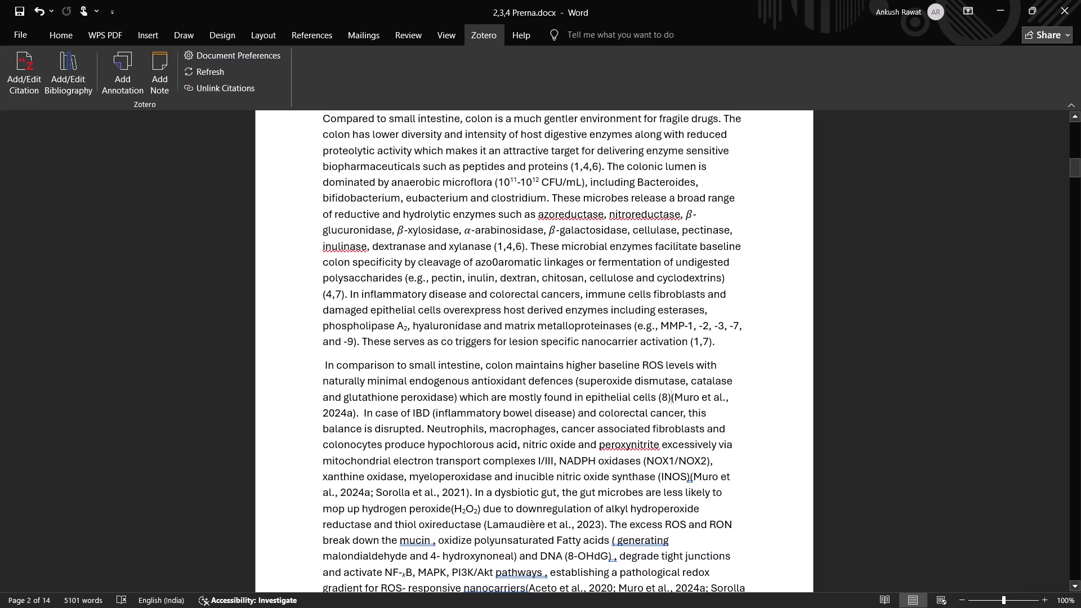
Delete the plain-text citation "(Muro et al., 2024a)" after (8), ending the sentence with a full stop and a space.
key(ctrl+shift+Right)
key(ctrl+shift+Right)
key(ctrl+shift+Right)
key(ctrl+shift+Right)
key(ctrl+shift+Right)
key(ctrl+shift+Right)
key(ctrl+shift+Right)
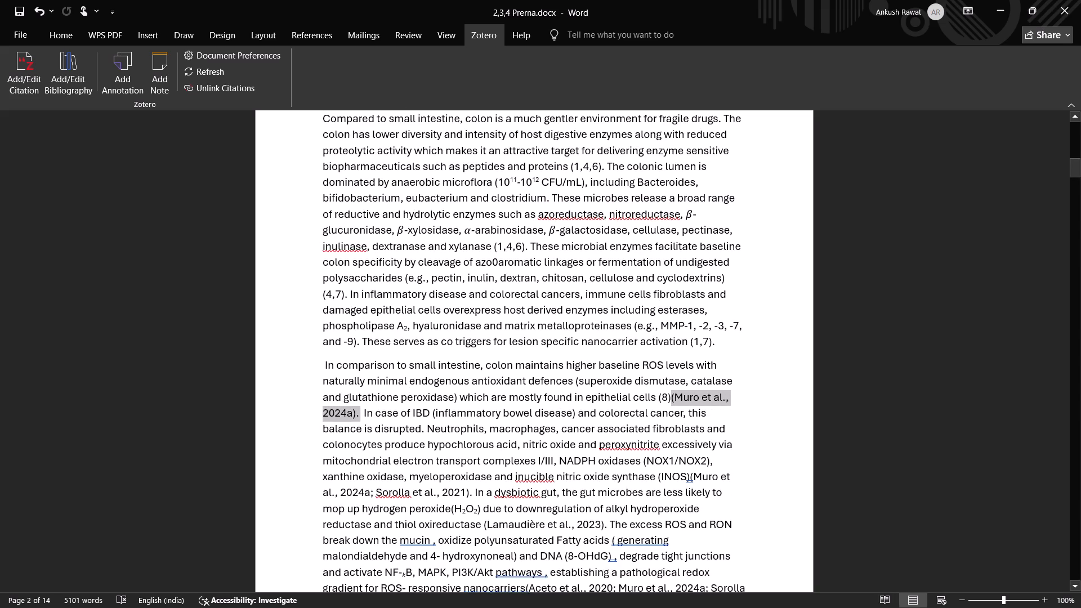
key(ctrl+shift+Right)
key(ctrl+shift+Left)
key(ctrl+shift+Left)
key(ctrl+shift+Right)
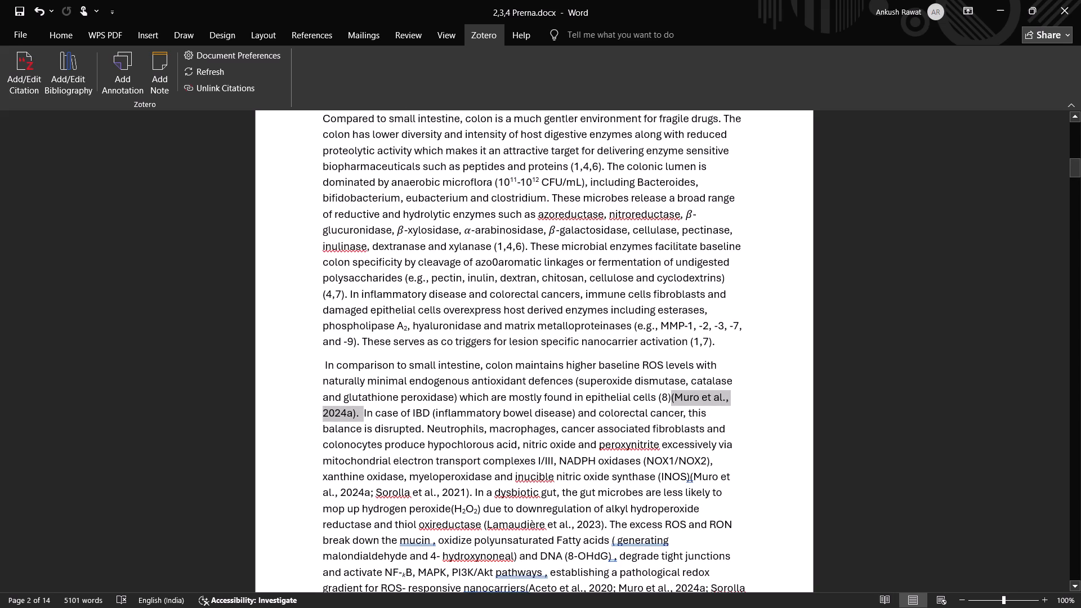
key(BackSpace)
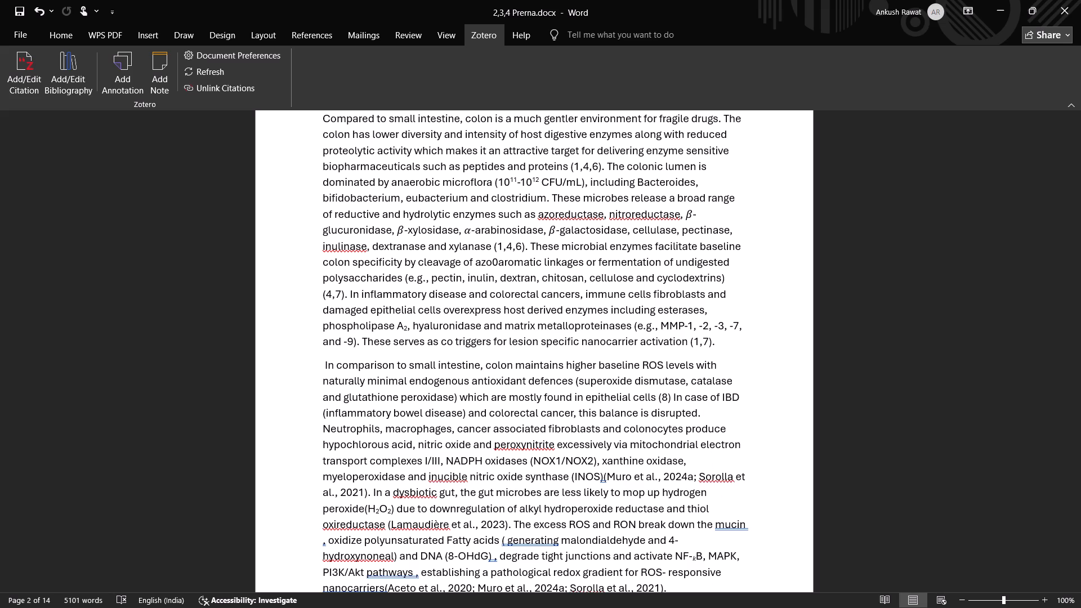
text(.)
key(space)
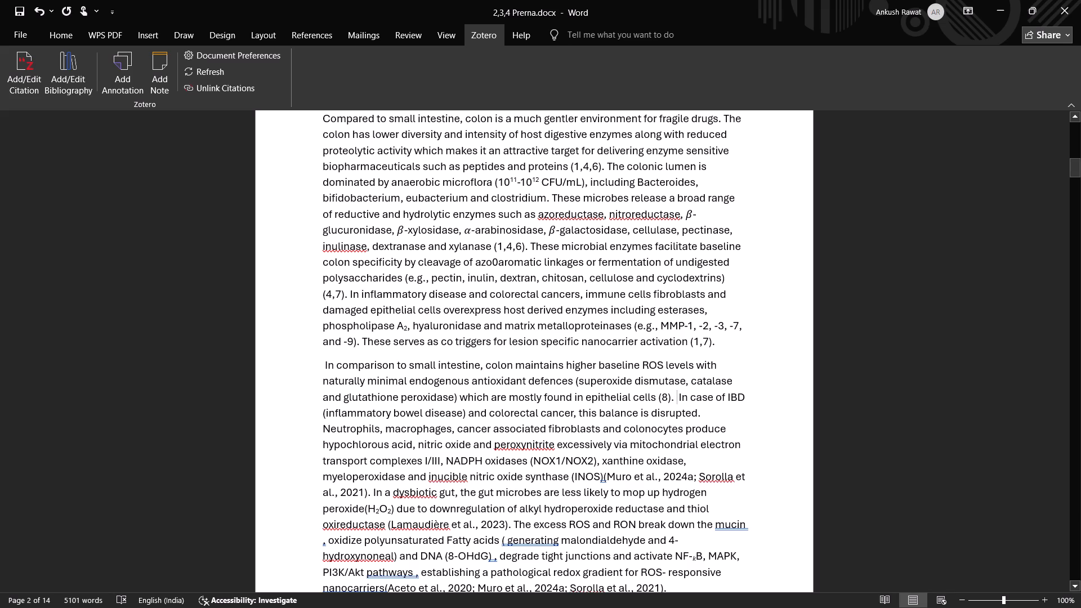
Place the cursor after "nitric oxide synthase (INOS)", before the plain-text citation "(Muro et al., 2024a; Sorolla et al., 2021)".
scroll(546, 423, down, 2)
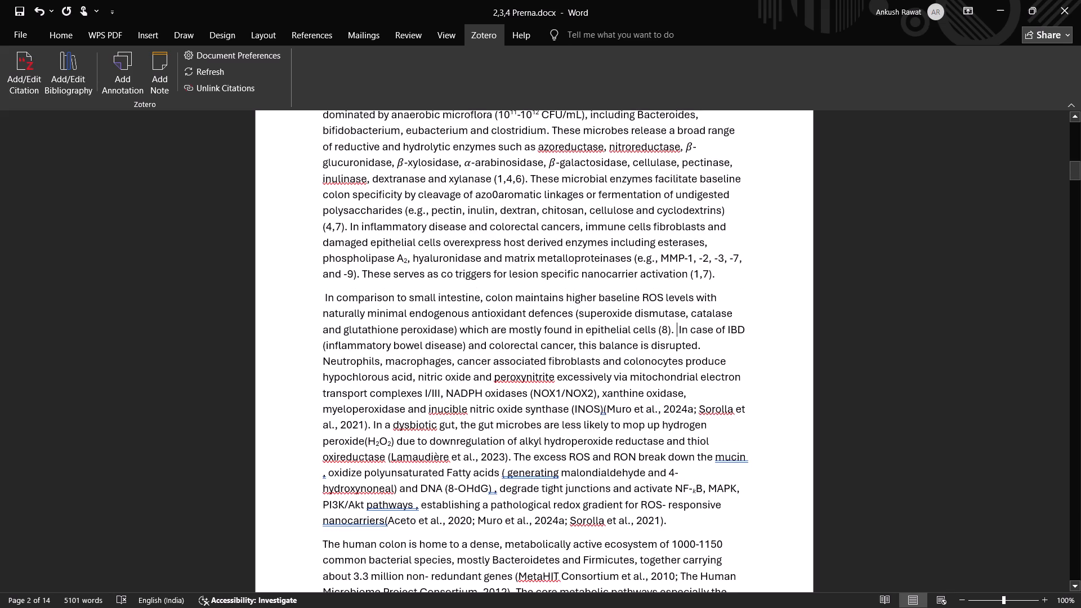
scroll(455, 410, down, 1)
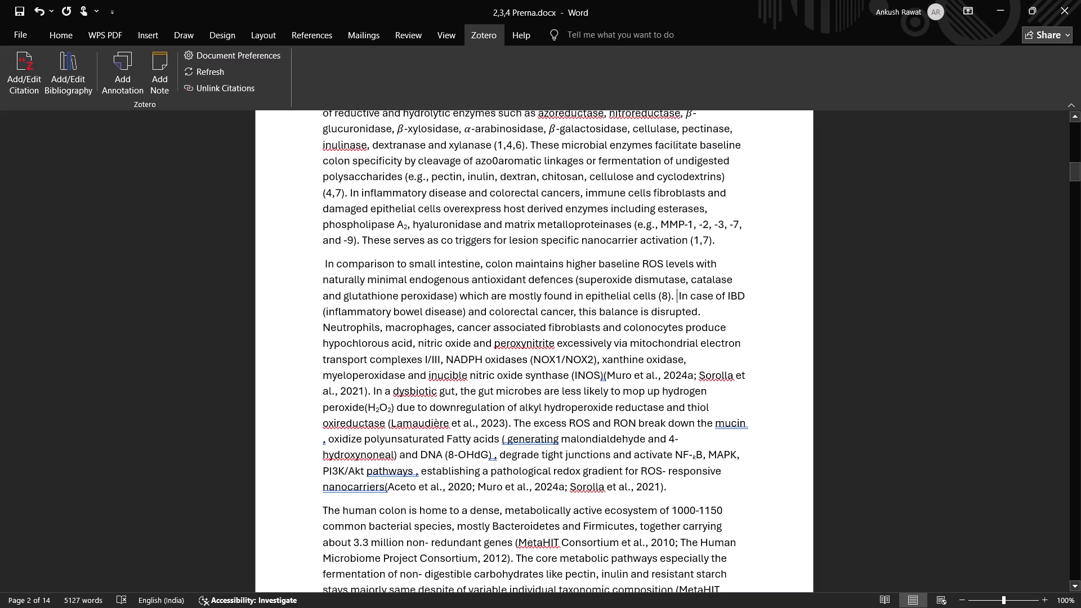
click(603, 377)
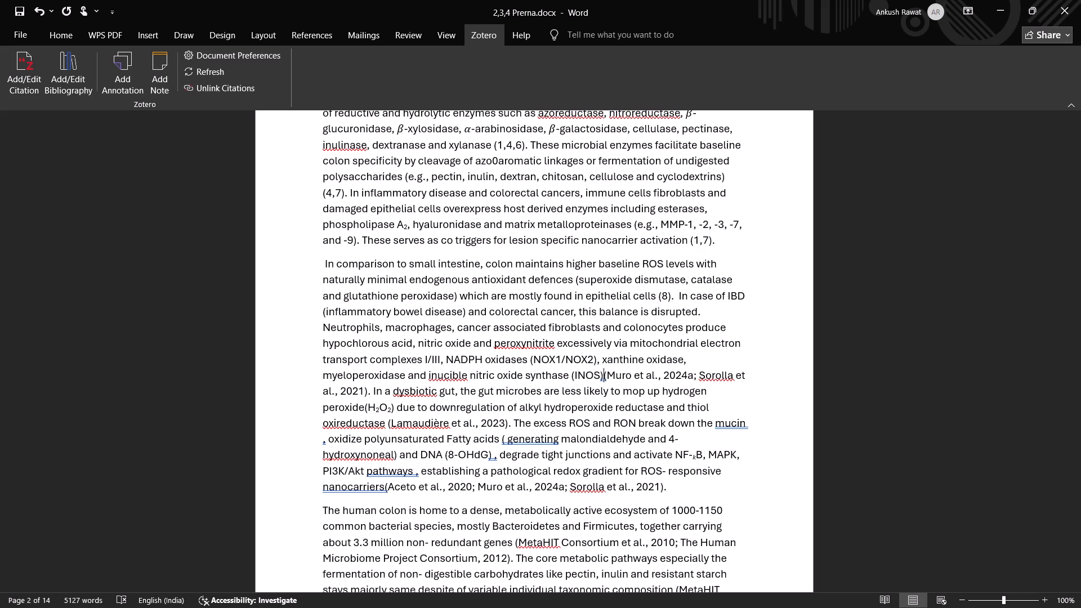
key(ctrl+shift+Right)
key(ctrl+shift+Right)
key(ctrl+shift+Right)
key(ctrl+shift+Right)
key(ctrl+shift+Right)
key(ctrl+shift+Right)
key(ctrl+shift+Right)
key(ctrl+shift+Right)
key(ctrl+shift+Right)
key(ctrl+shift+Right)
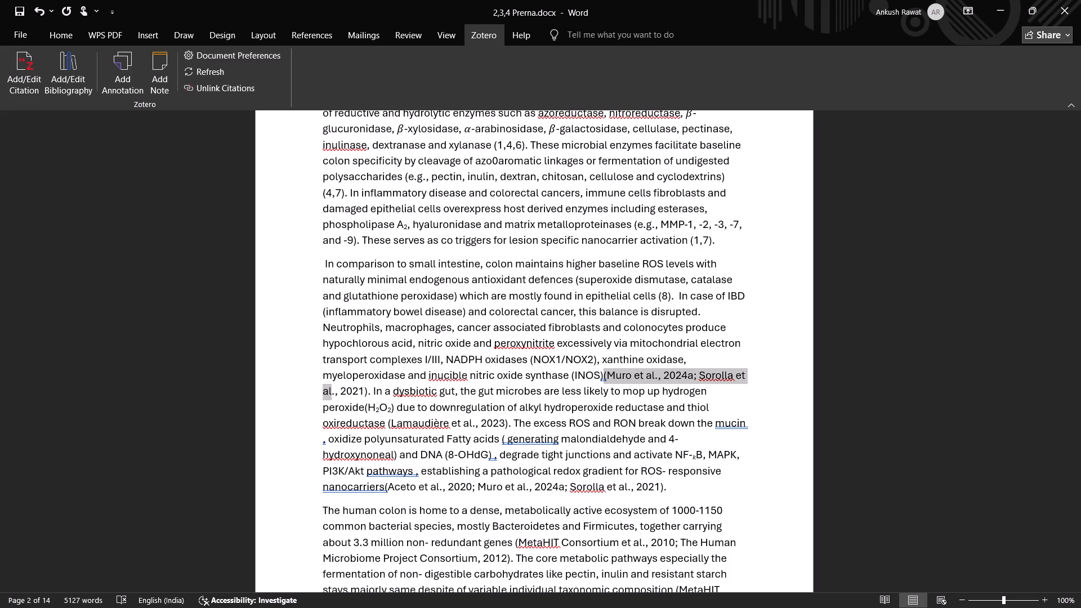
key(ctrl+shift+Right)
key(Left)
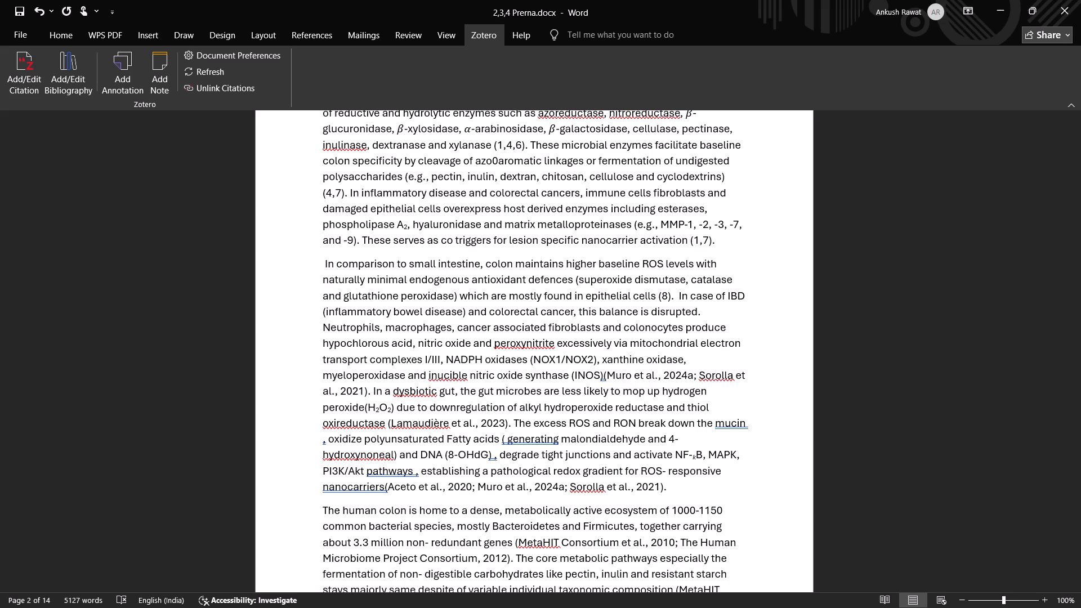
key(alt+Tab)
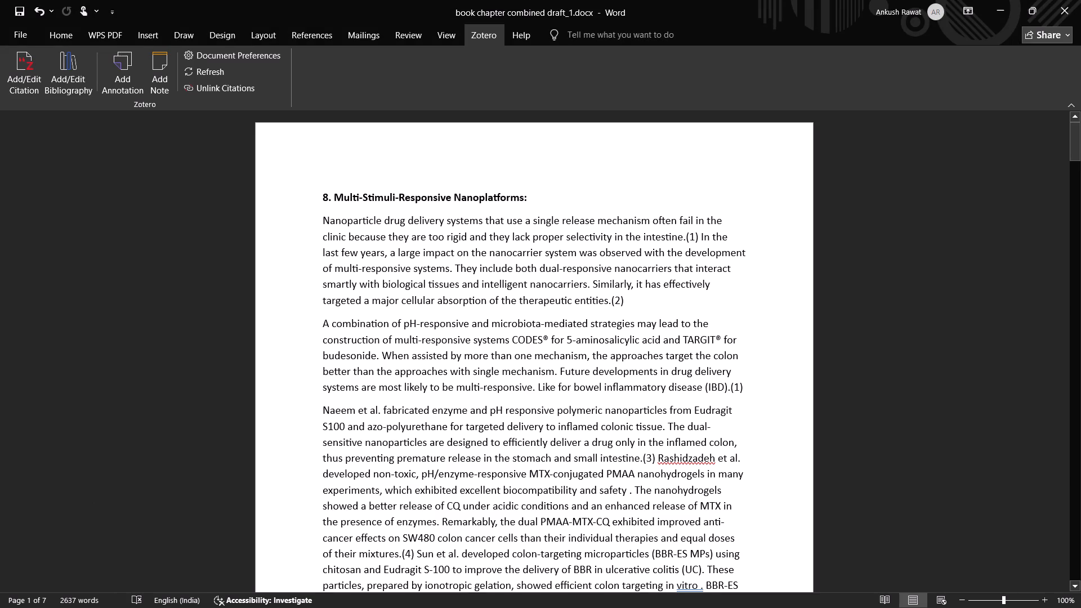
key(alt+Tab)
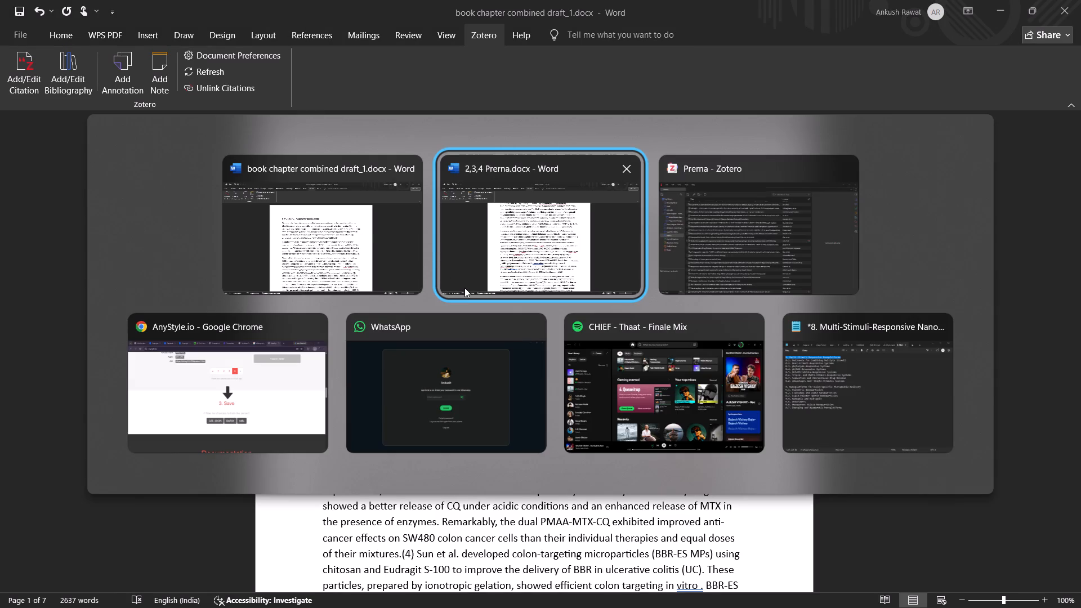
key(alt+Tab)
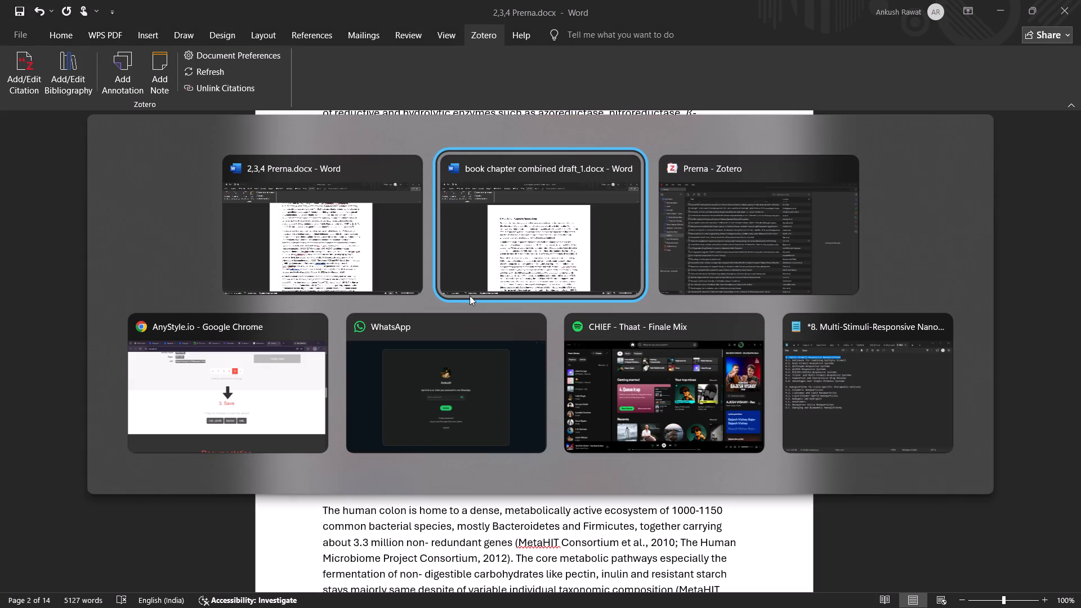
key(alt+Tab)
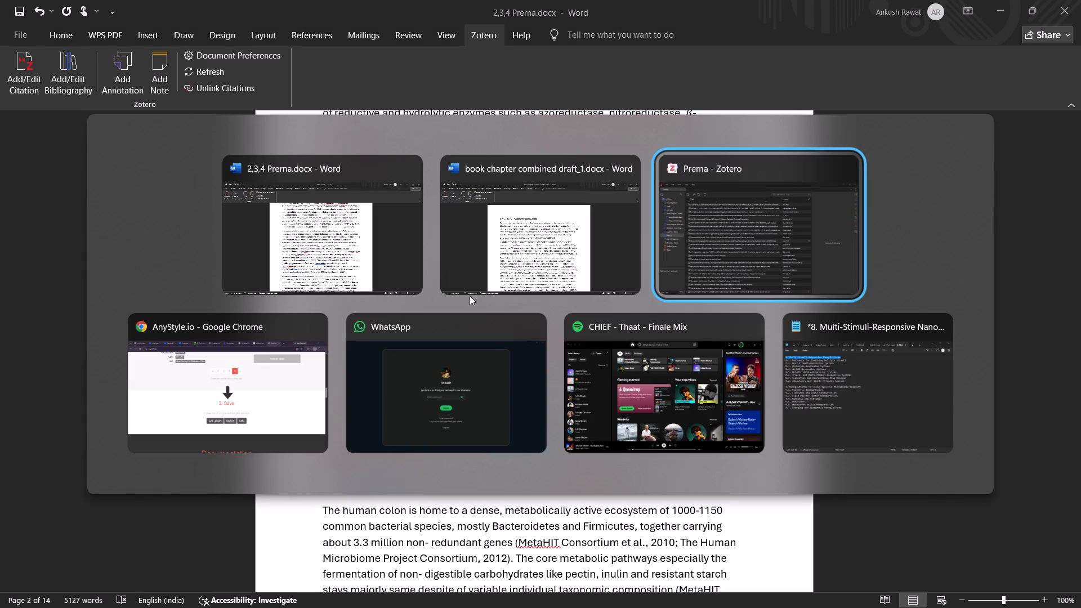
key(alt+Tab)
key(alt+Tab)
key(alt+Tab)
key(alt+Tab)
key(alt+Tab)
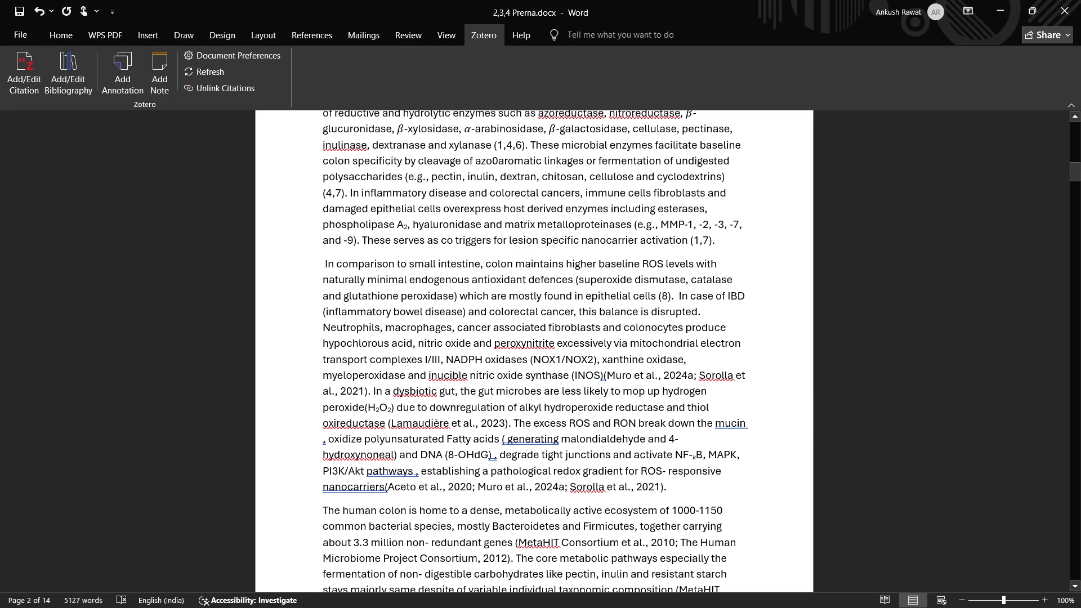
Insert a Zotero citation after "nitric oxide synthase (INOS)" with Muro et al., 2024 and Sorolla et al., 2021 from the Prerna collection.
click(16, 69)
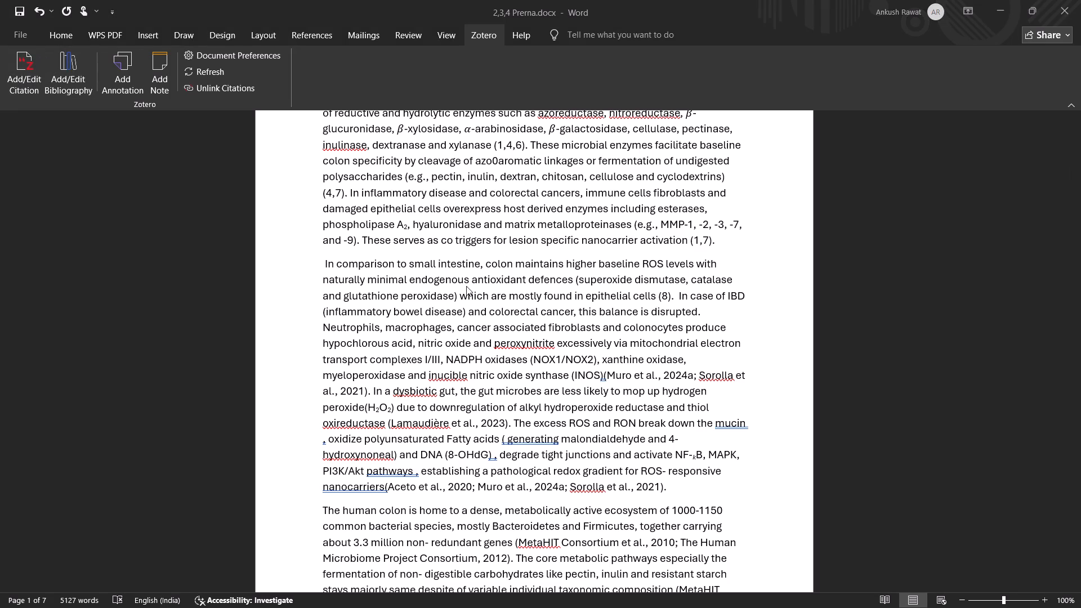
scroll(765, 462, down, 5)
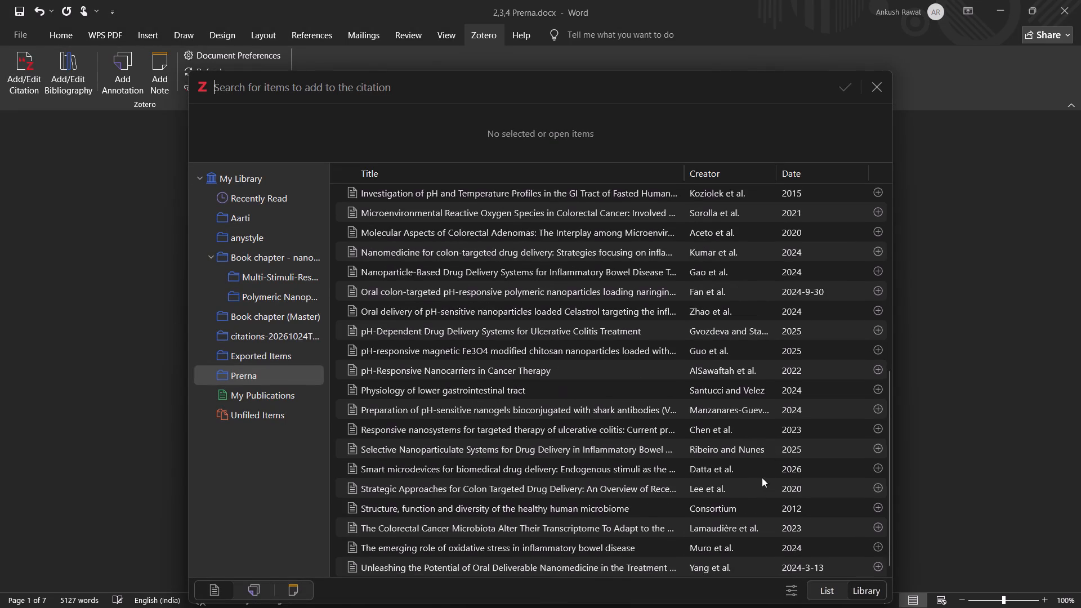
scroll(762, 485, down, 1)
scroll(762, 485, up, 1)
scroll(763, 486, down, 1)
scroll(763, 487, up, 1)
scroll(788, 528, down, 2)
scroll(788, 529, up, 1)
scroll(788, 529, down, 1)
scroll(788, 529, up, 1)
scroll(788, 529, down, 1)
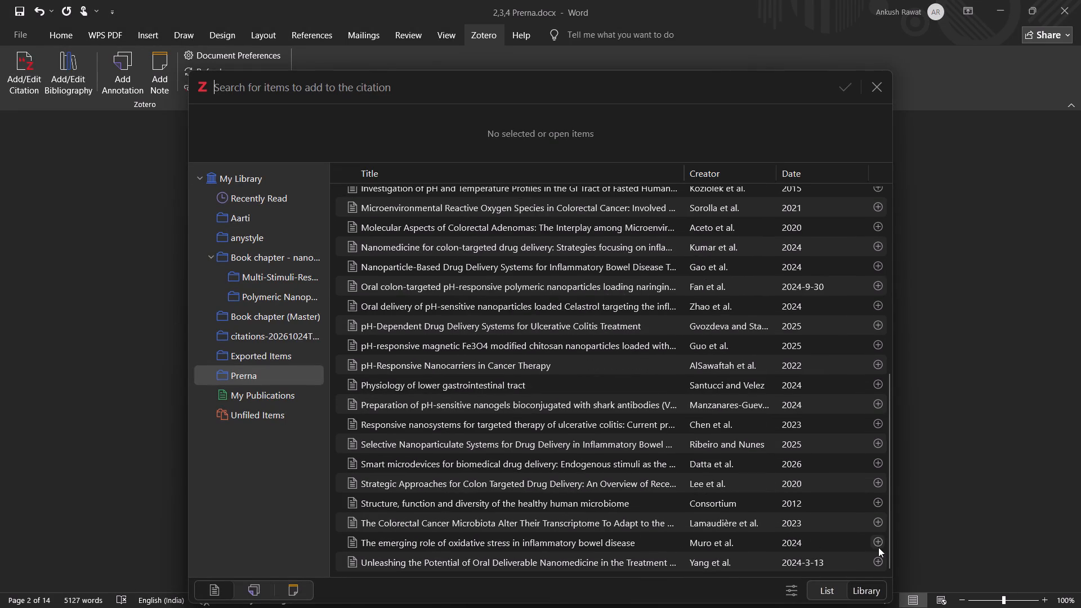
click(878, 544)
scroll(754, 491, up, 1)
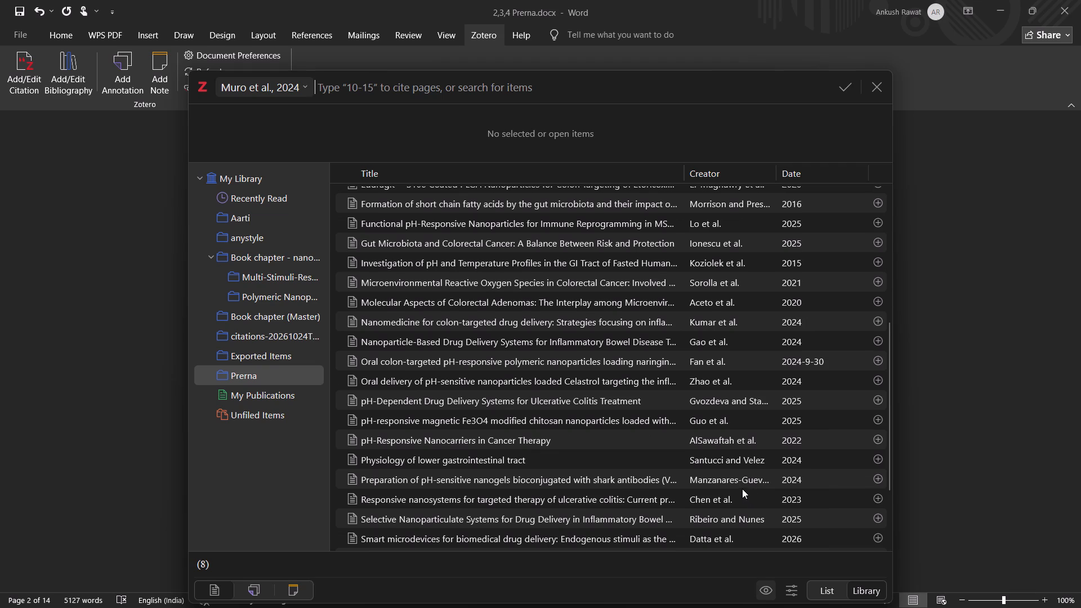
click(878, 283)
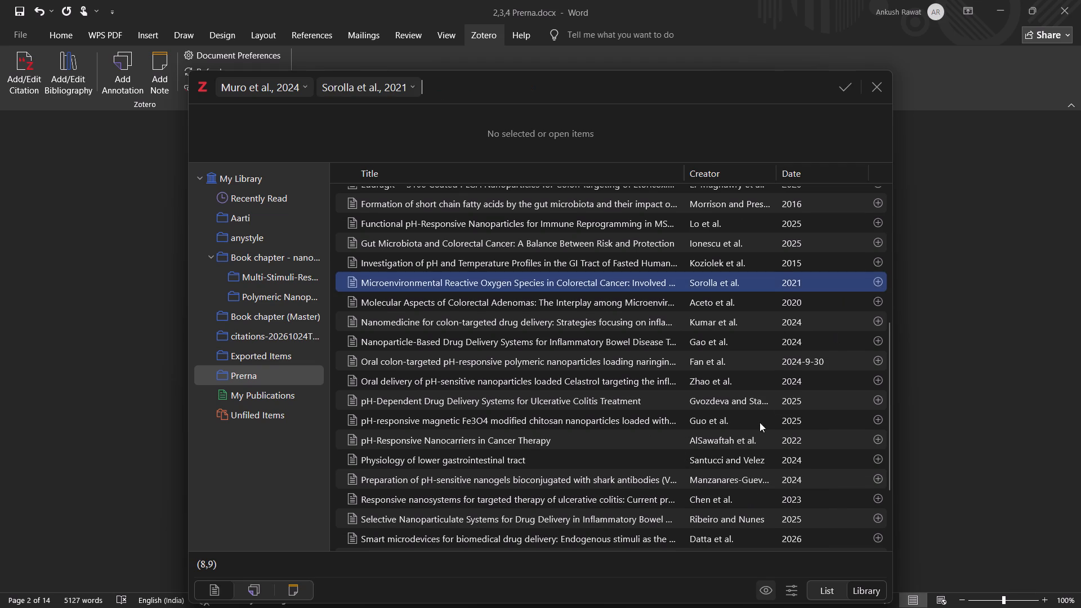
scroll(754, 433, up, 7)
scroll(756, 435, down, 1)
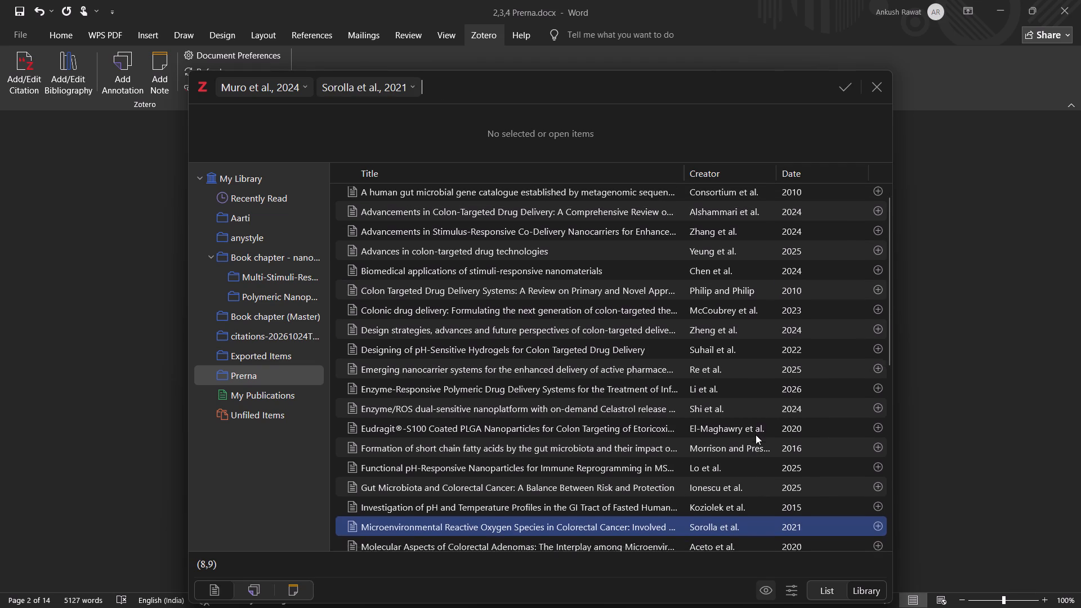
scroll(756, 435, down, 1)
scroll(756, 435, up, 1)
scroll(756, 435, down, 2)
scroll(756, 435, up, 1)
scroll(756, 435, down, 4)
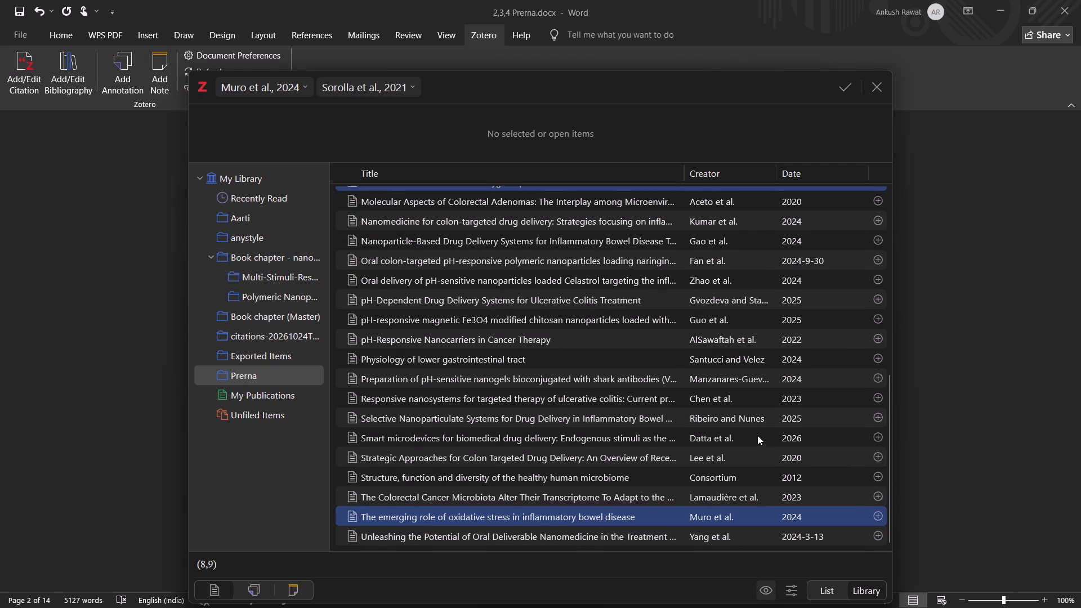
click(843, 89)
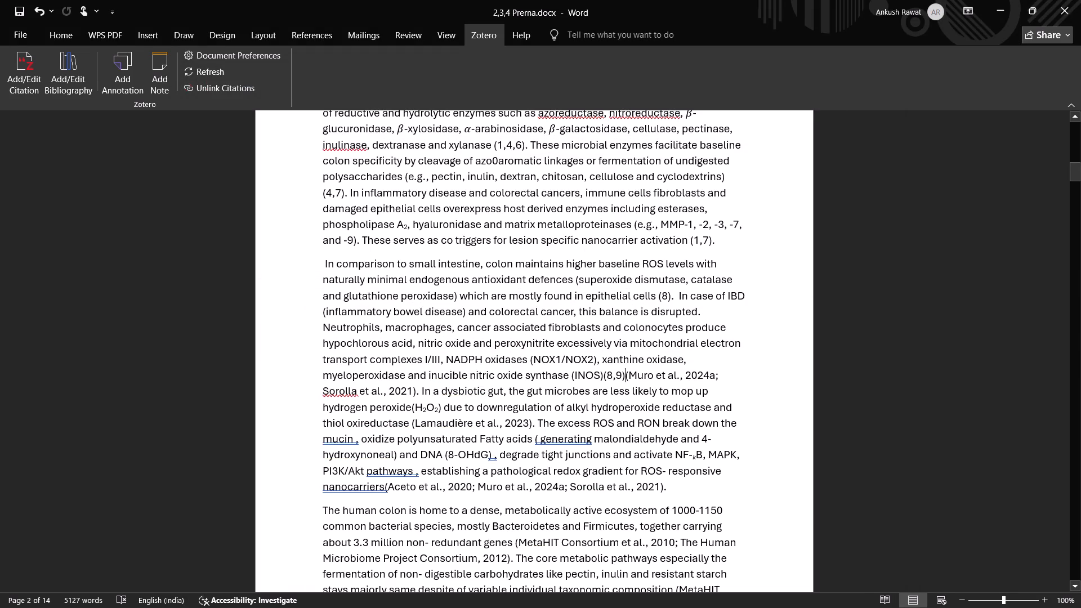
Delete the plain-text citation "(Muro et al., 2024a; Sorolla et al., 2021)" after (8,9), ending the sentence with a full stop.
key(ctrl+shift+Right)
key(ctrl+shift+Right)
key(ctrl+shift+Right)
key(ctrl+shift+Right)
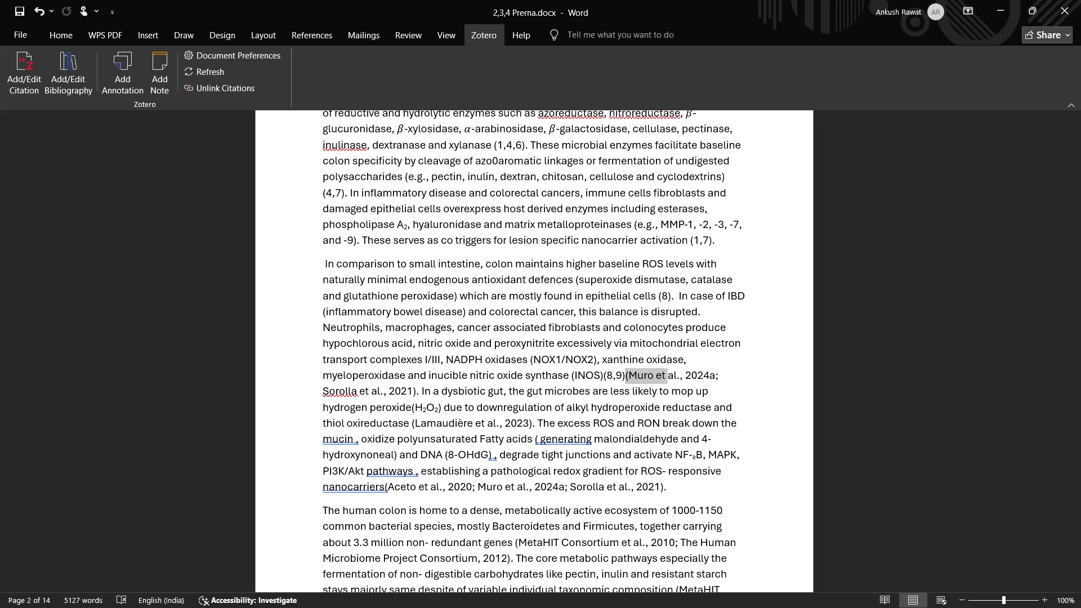
key(ctrl+shift+Right)
key(ctrl+shift+Right)
key(ctrl+shift+Right)
key(ctrl+shift+Right)
key(ctrl+shift+Right)
key(ctrl+shift+Right)
key(ctrl+shift+Right)
key(ctrl+shift+Right)
key(ctrl+shift+Right)
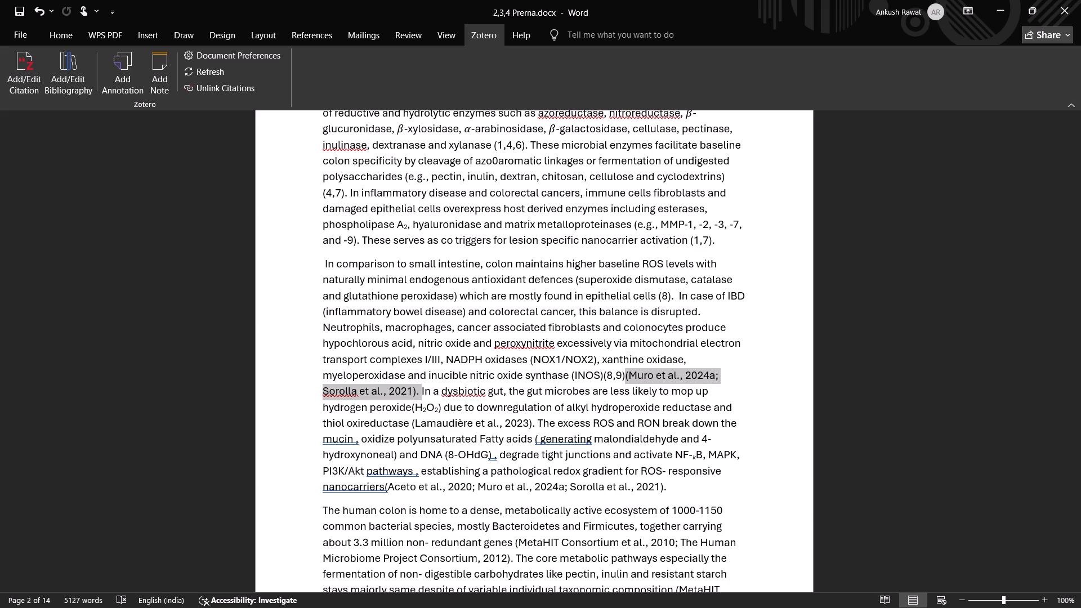
key(BackSpace)
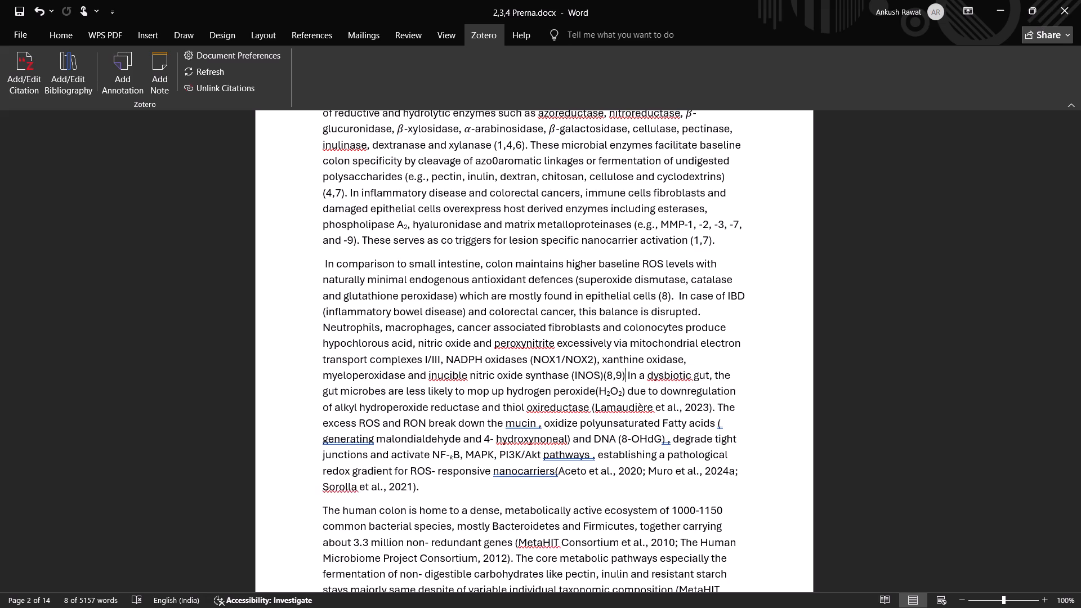
key(period)
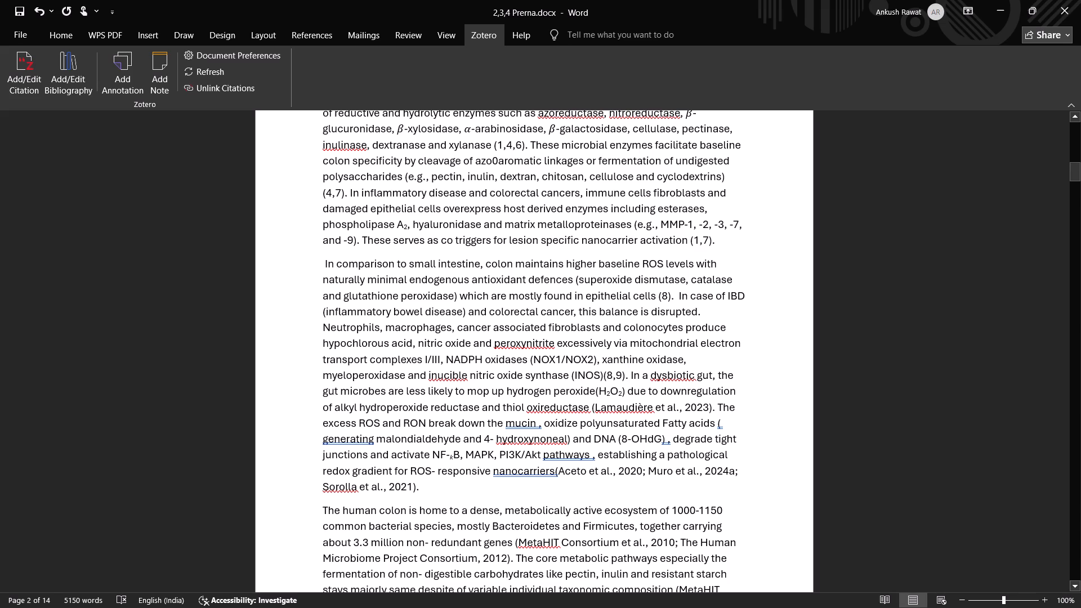
Insert a Zotero citation after "thiol oxireductase" with Lamaudière et al., 2023 from the Prerna collection.
click(593, 410)
key(alt+Tab)
key(alt+Tab)
click(26, 73)
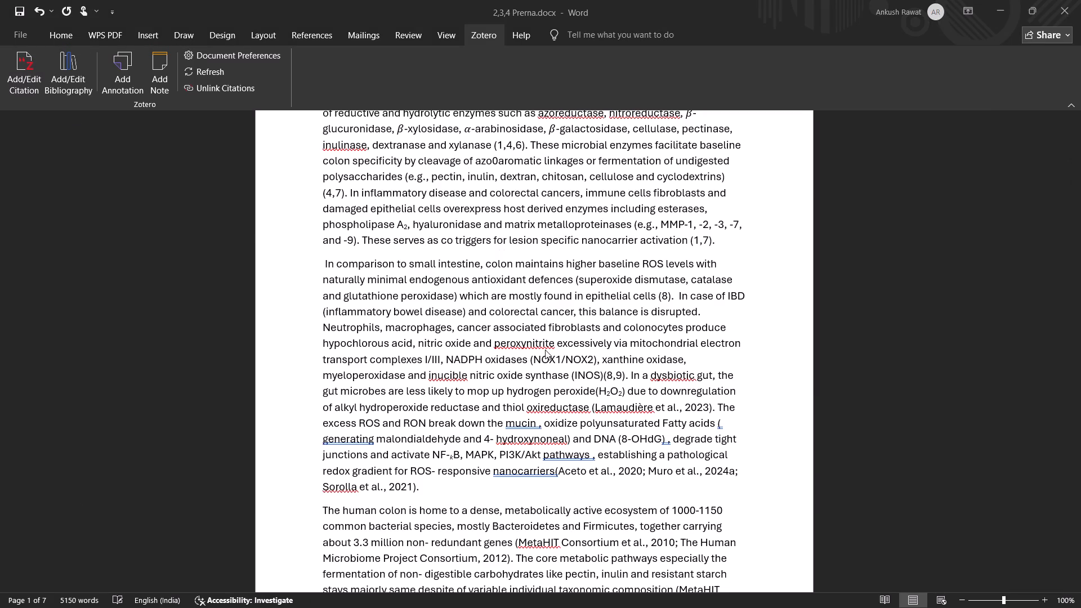
scroll(720, 315, down, 1)
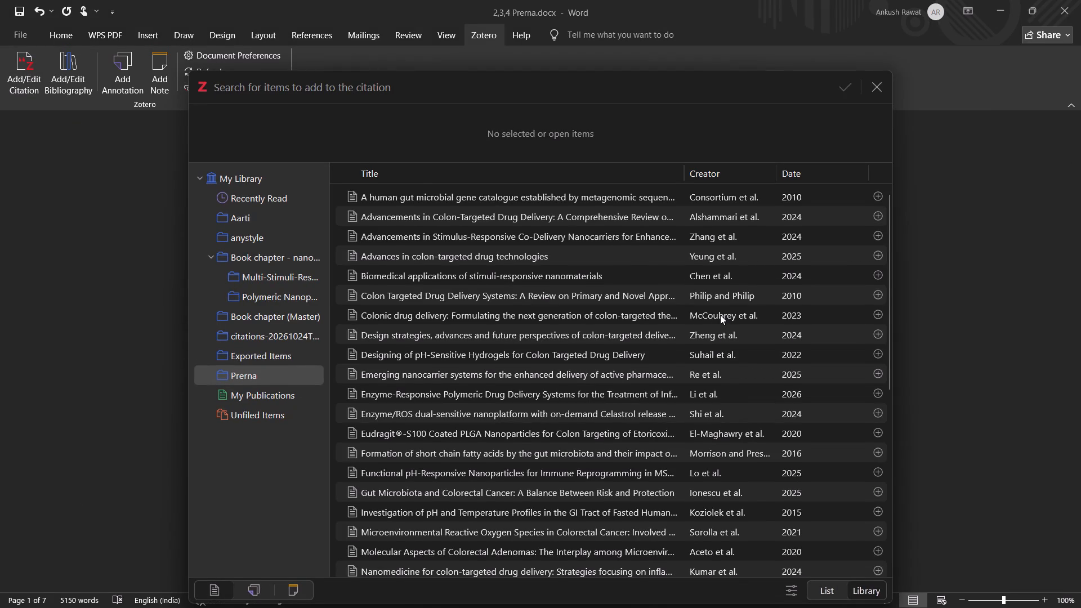
scroll(720, 315, down, 1)
scroll(721, 320, up, 1)
scroll(722, 323, down, 1)
scroll(722, 323, up, 1)
scroll(722, 323, down, 3)
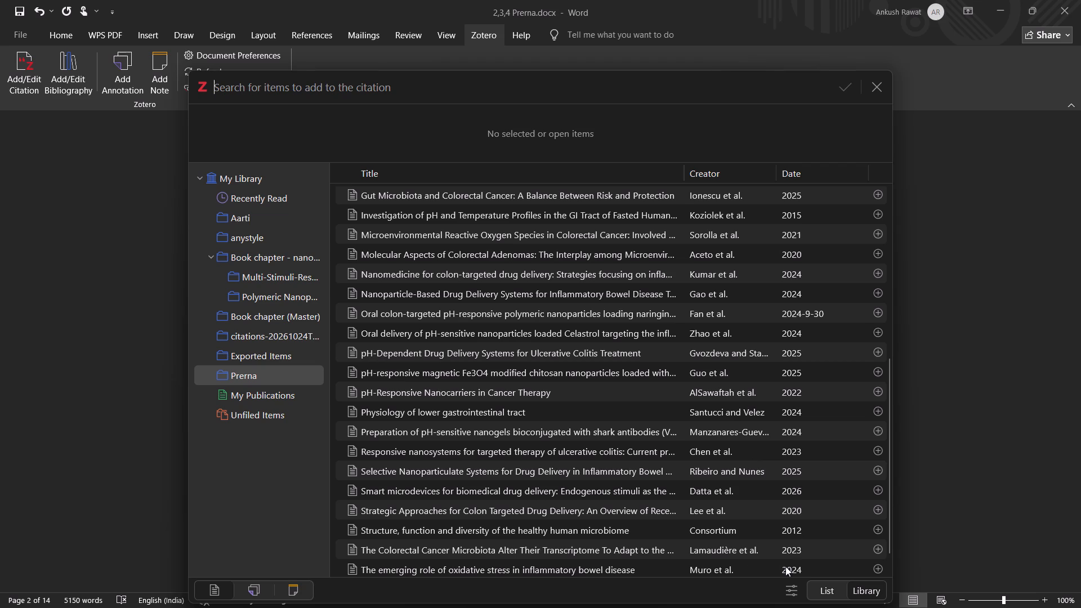
click(881, 551)
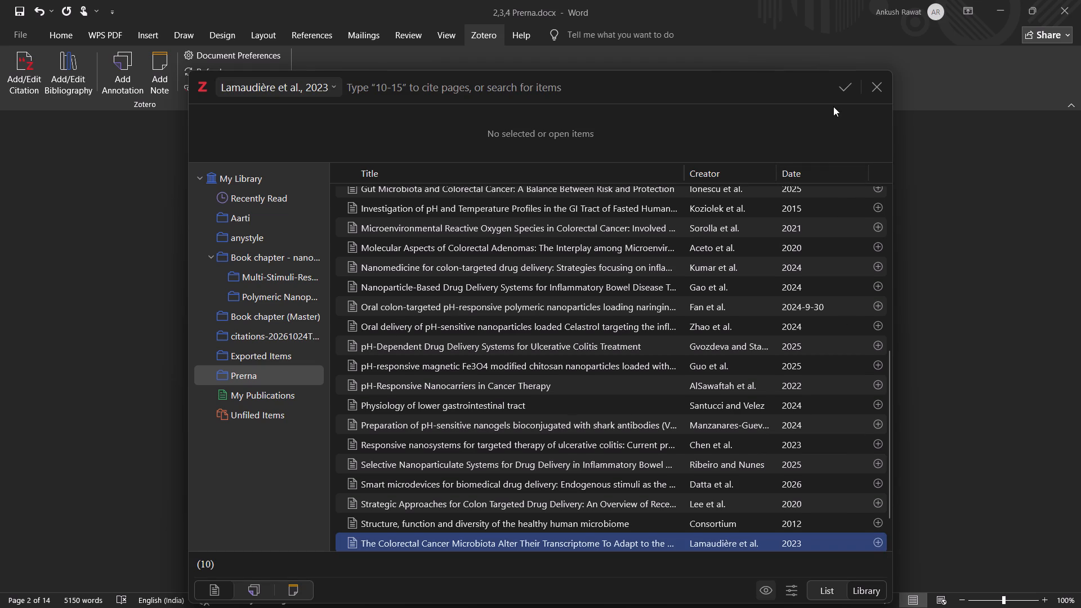
click(839, 90)
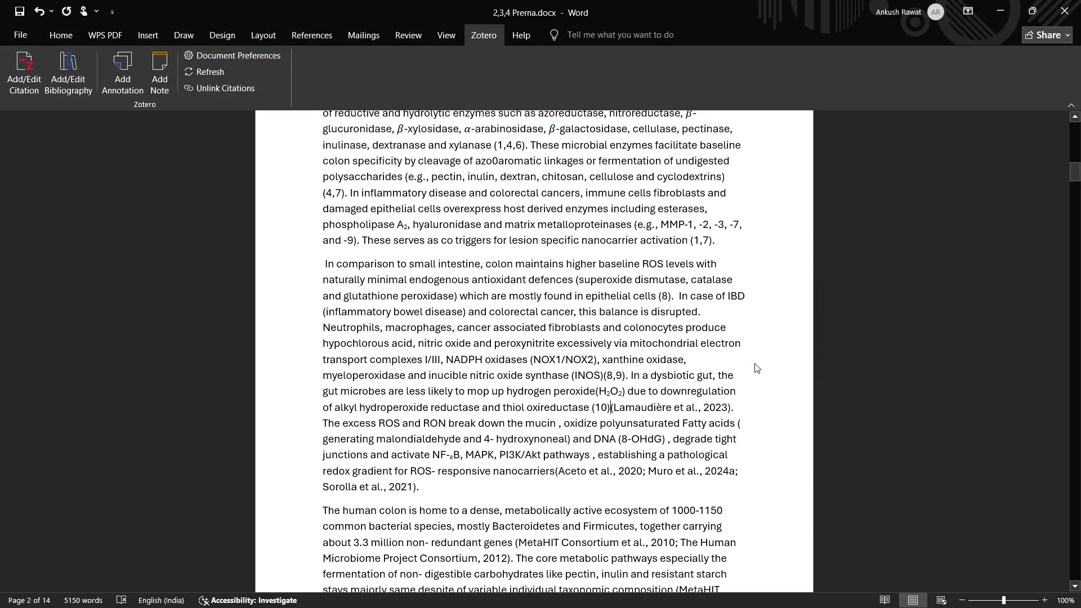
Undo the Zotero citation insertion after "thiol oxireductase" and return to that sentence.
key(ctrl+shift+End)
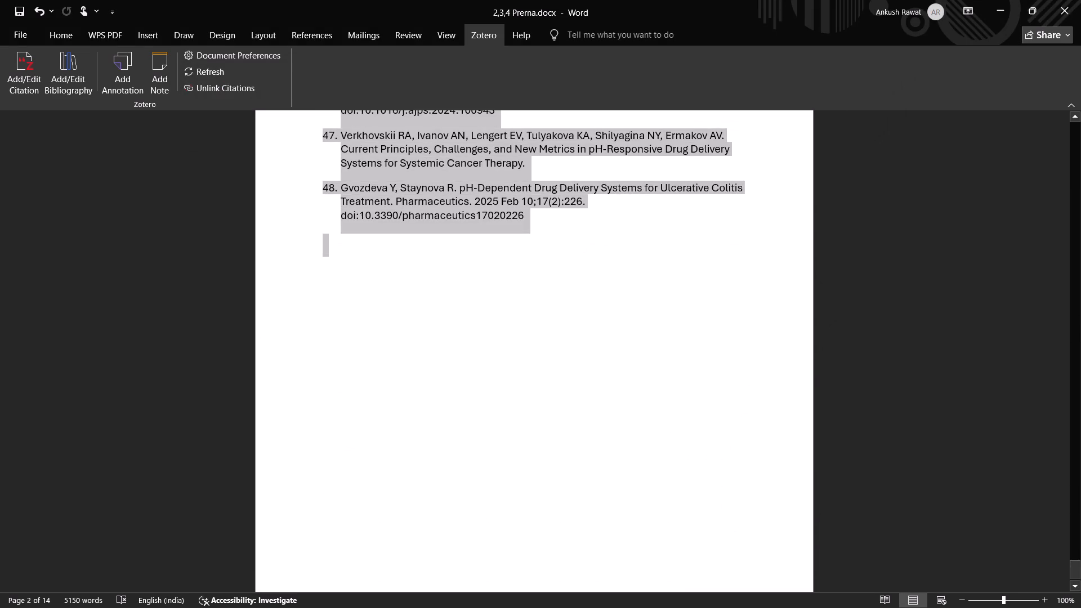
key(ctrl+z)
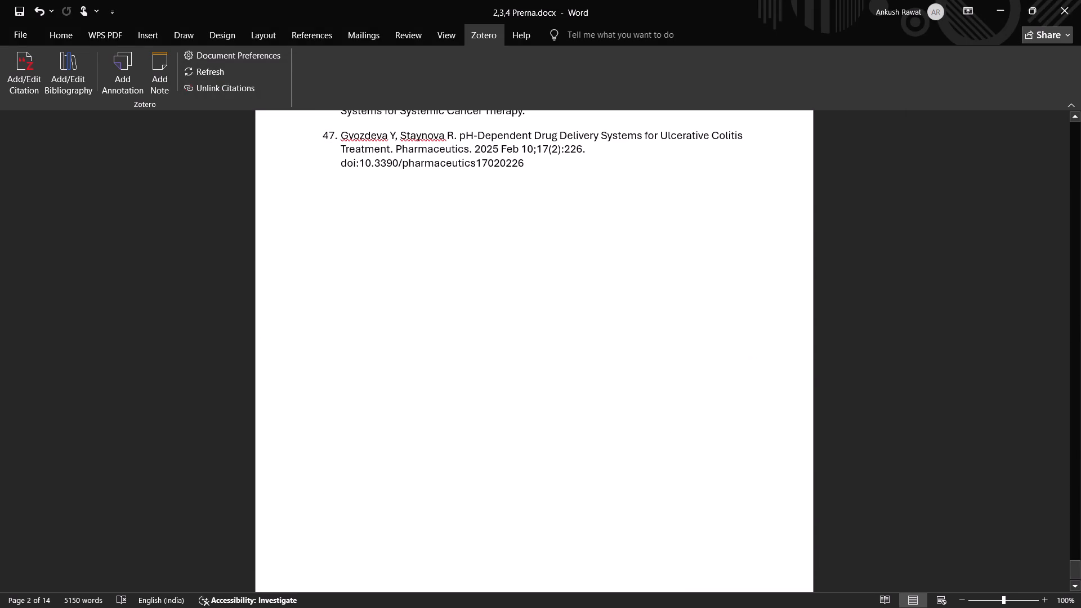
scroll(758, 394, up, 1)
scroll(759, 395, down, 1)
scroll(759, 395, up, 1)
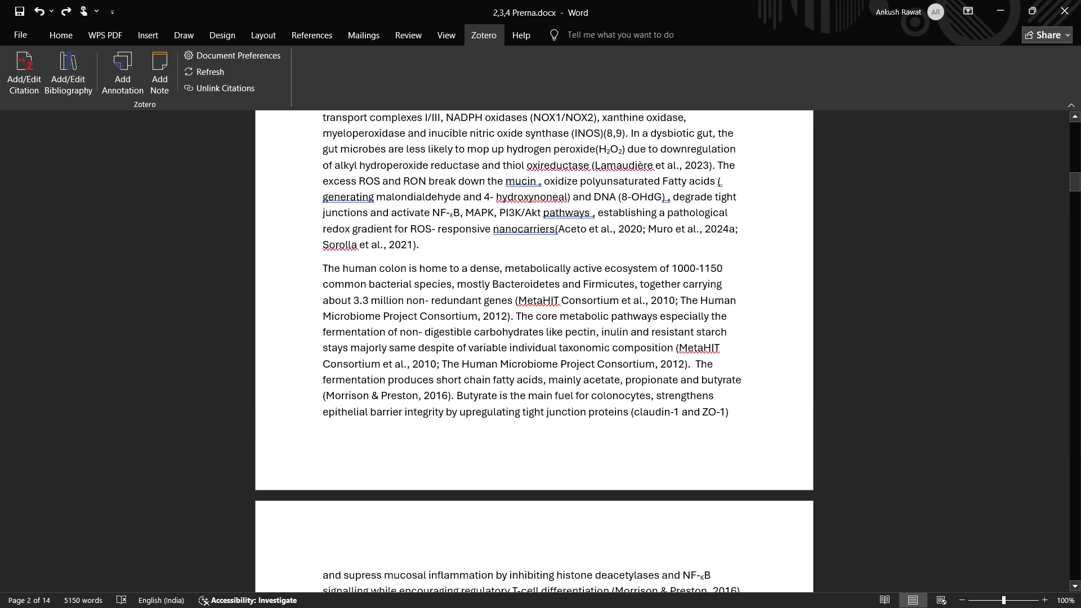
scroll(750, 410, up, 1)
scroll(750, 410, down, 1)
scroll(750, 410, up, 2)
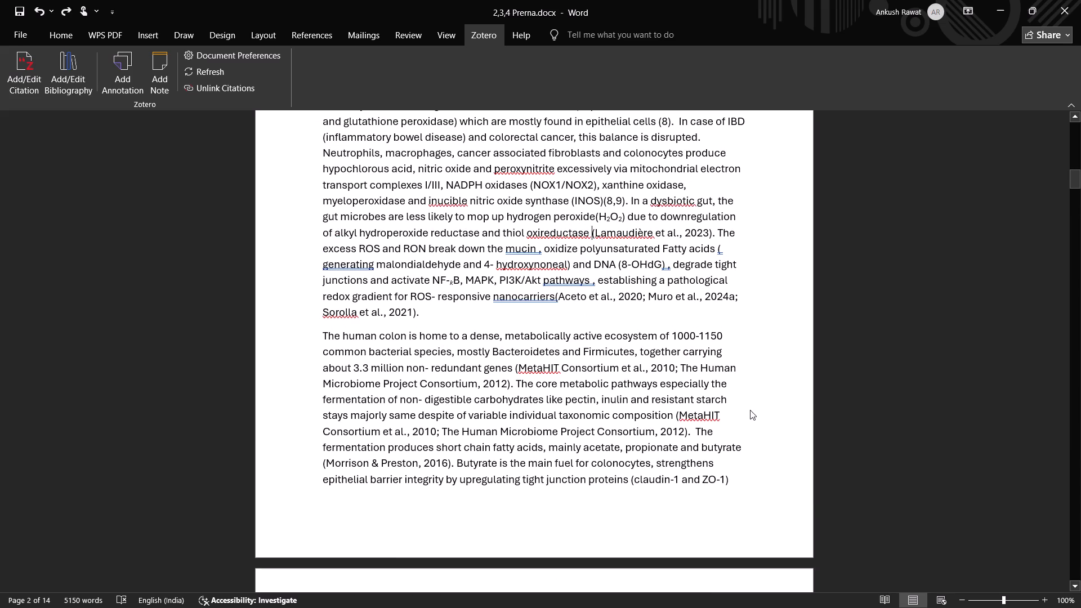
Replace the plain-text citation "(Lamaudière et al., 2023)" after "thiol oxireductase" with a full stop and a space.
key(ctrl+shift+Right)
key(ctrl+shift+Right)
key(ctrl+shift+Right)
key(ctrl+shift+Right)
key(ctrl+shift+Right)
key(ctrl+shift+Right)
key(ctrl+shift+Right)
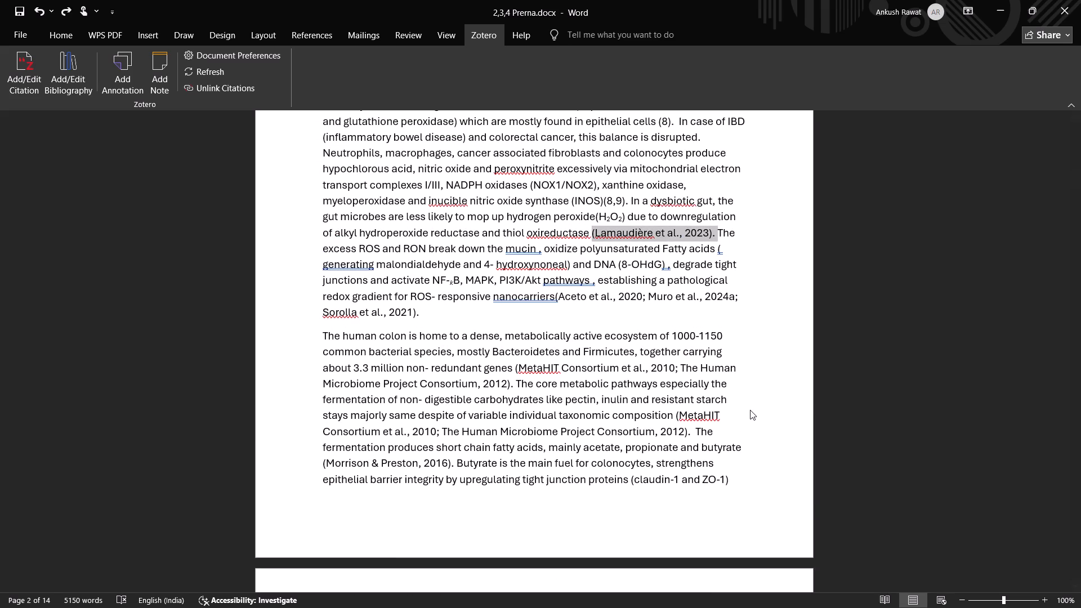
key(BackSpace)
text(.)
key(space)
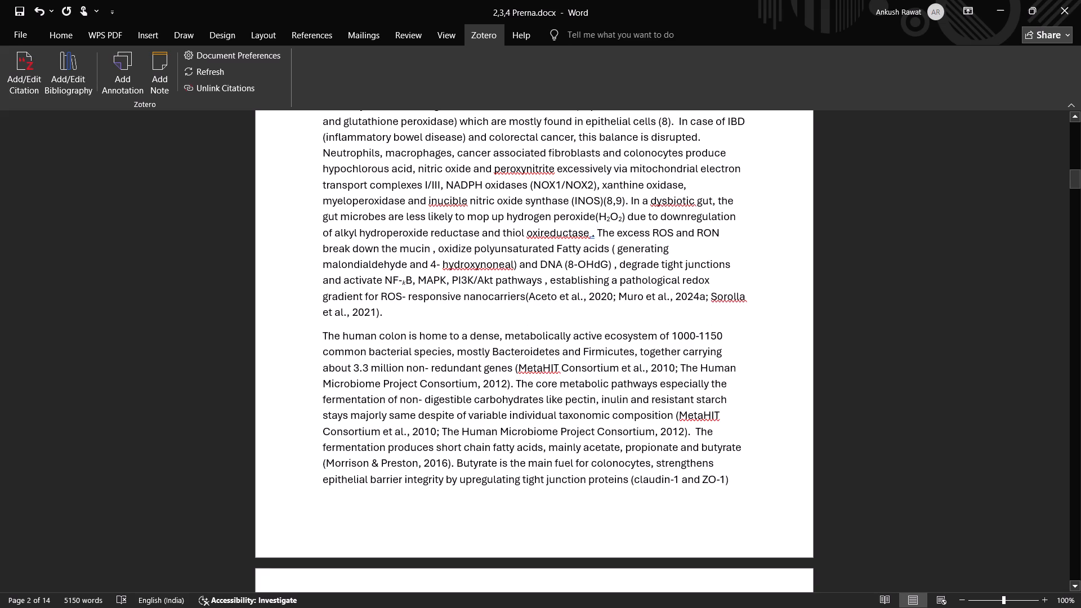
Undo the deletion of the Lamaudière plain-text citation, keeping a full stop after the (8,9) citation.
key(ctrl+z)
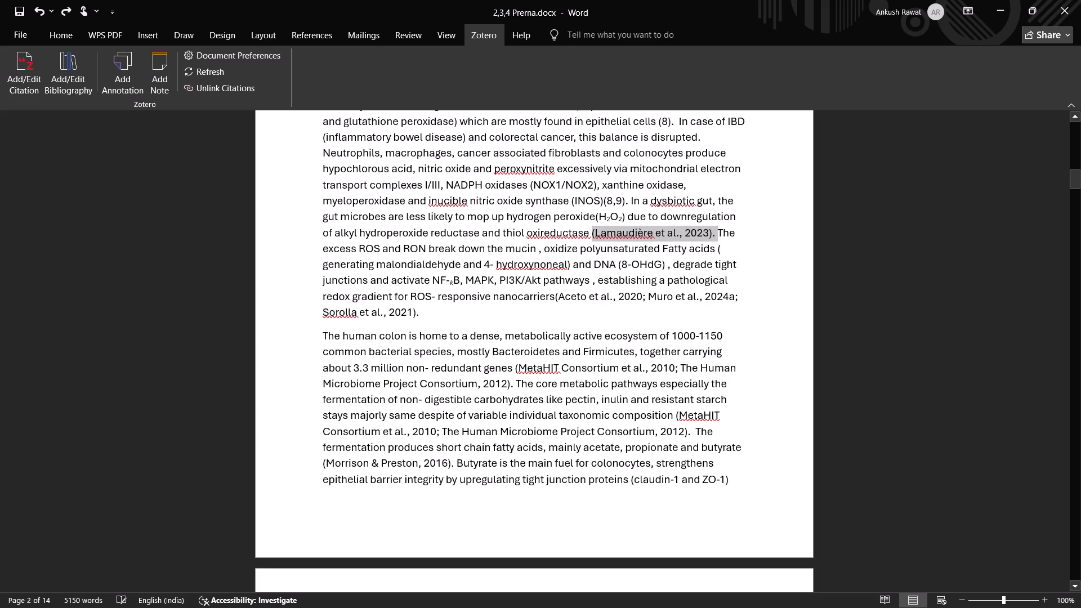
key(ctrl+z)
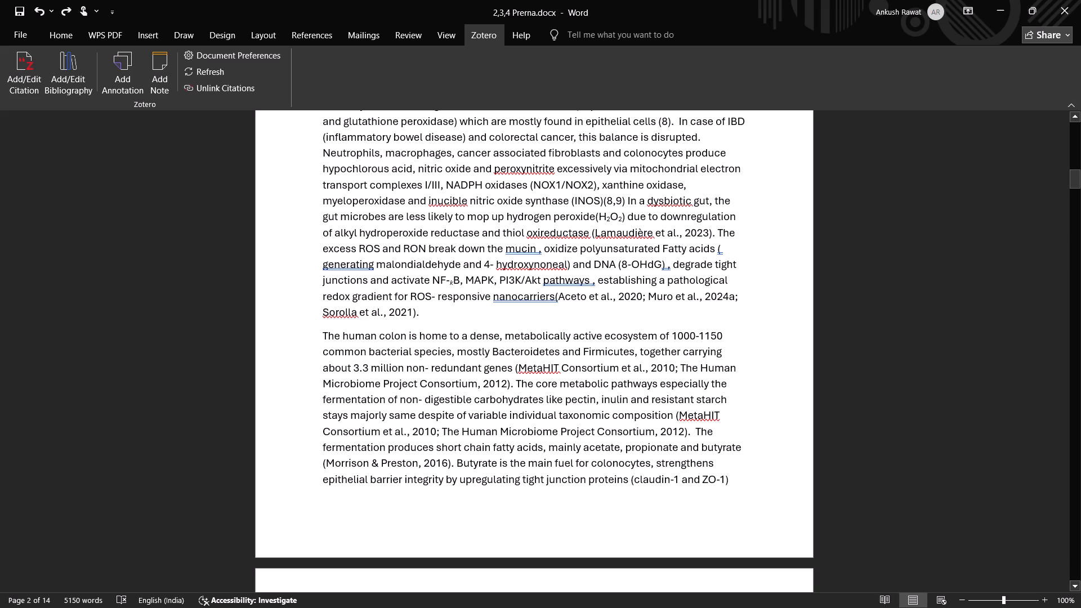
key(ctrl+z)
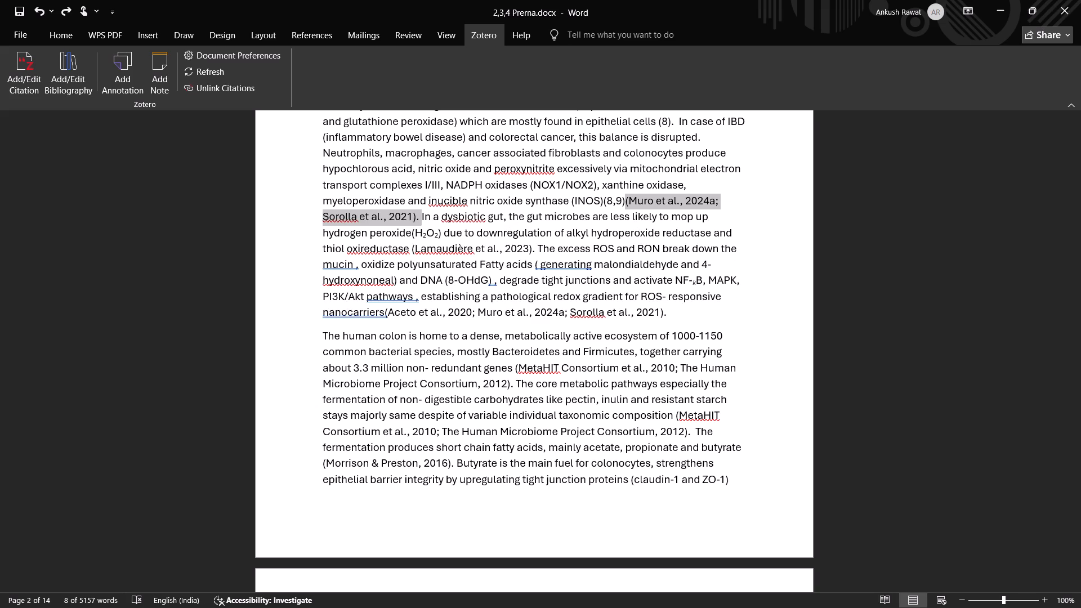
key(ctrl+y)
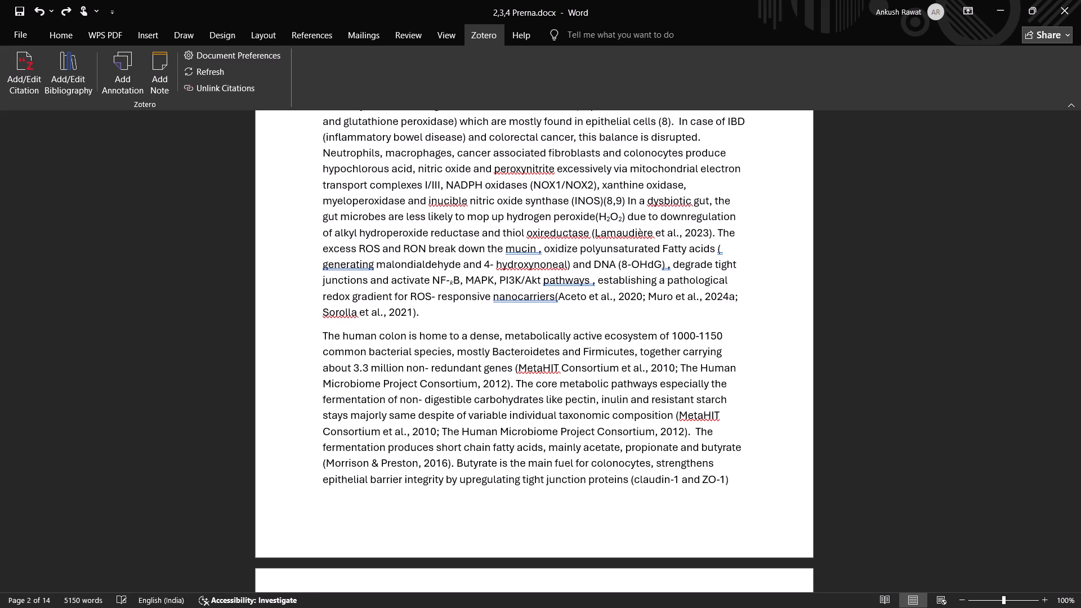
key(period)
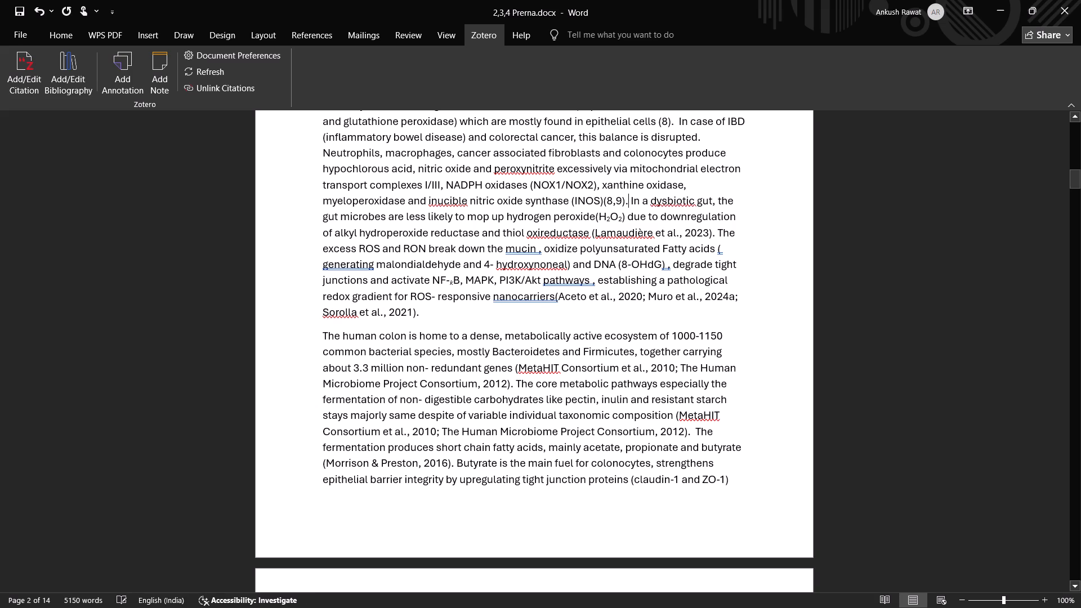
Insert a Zotero citation after "thiol oxireductase" with Lamaudière et al., 2023 from the Prerna collection.
click(590, 233)
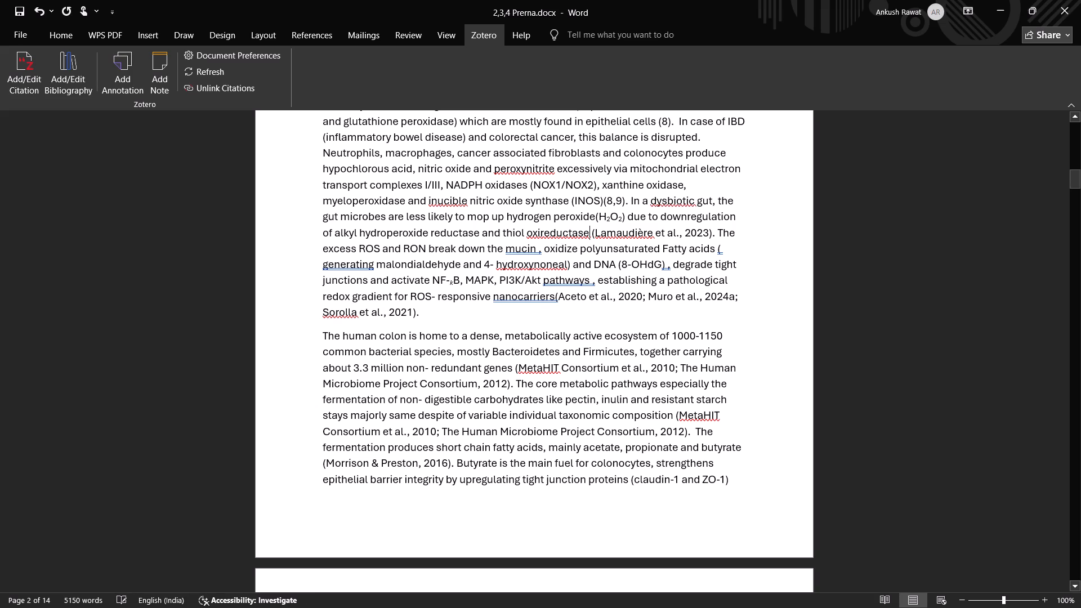
click(591, 233)
click(25, 71)
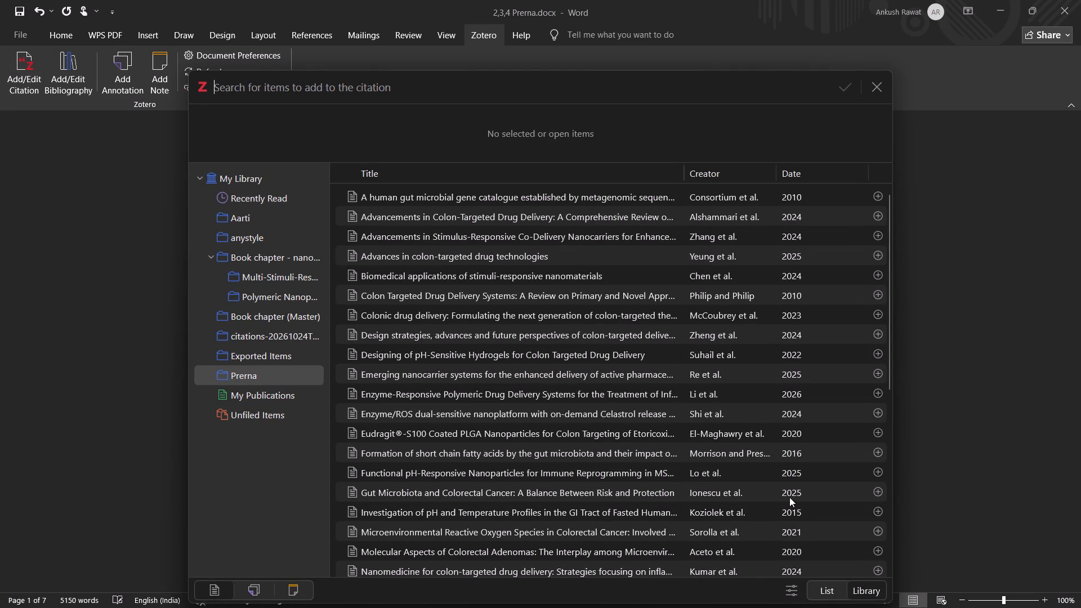
scroll(805, 482, down, 7)
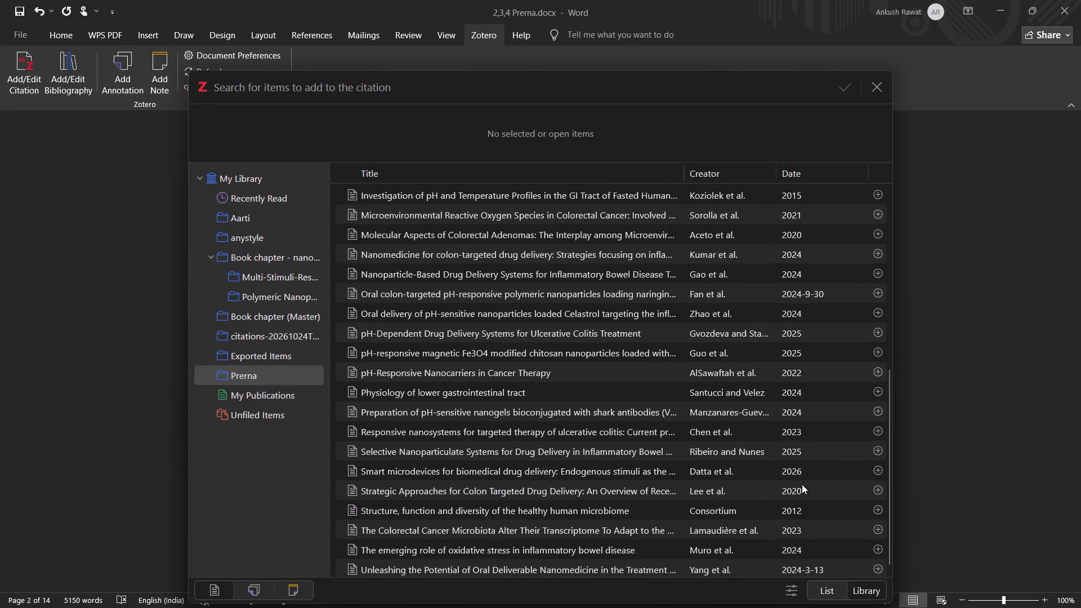
scroll(802, 484, down, 2)
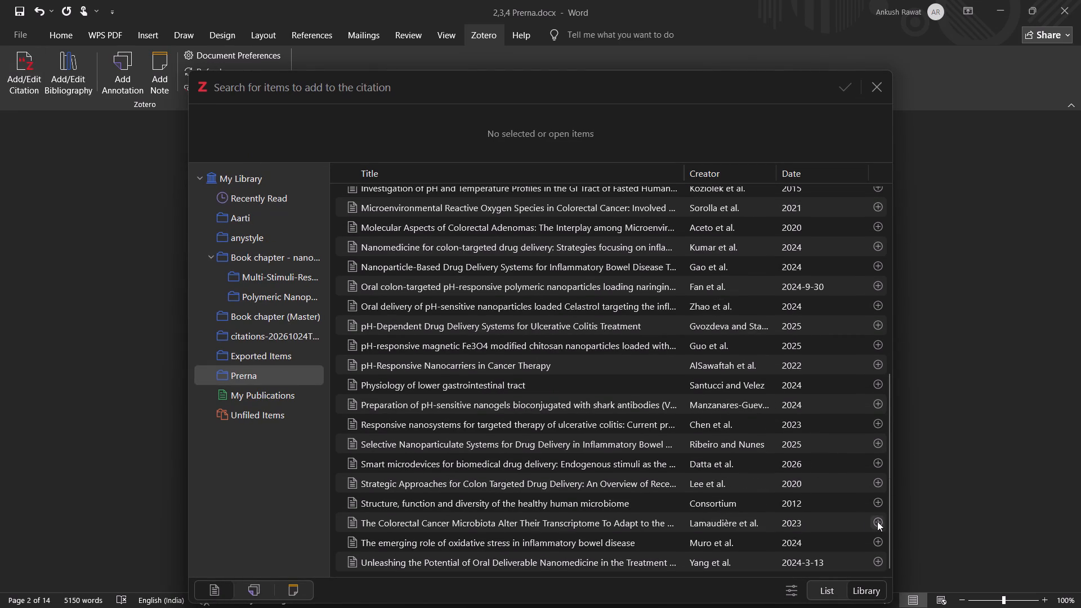
click(879, 520)
click(839, 84)
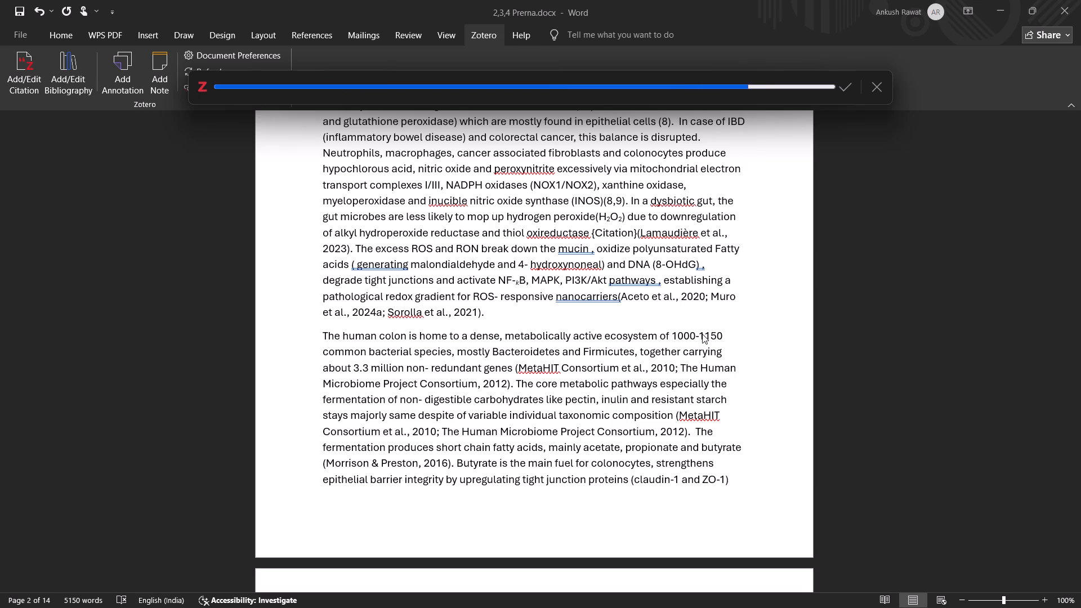
Select the plain-text citation "(Lamaudière et al., 2023)" following the new Zotero citation.
key(ctrl+shift+Right)
key(ctrl+shift+Right)
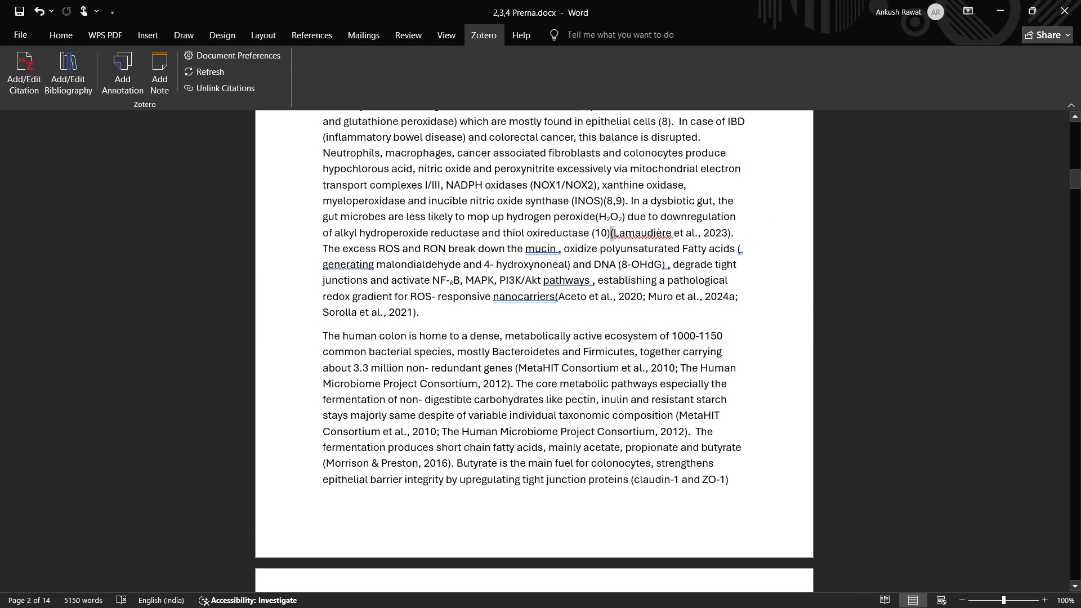
Replace the plain-text citation "(Lamaudière et al., 2023)." following the Zotero citation (10) with a full stop.
key(ctrl+shift+Right)
key(ctrl+shift+Right)
key(ctrl+shift+Right)
key(ctrl+shift+Right)
key(ctrl+shift+Right)
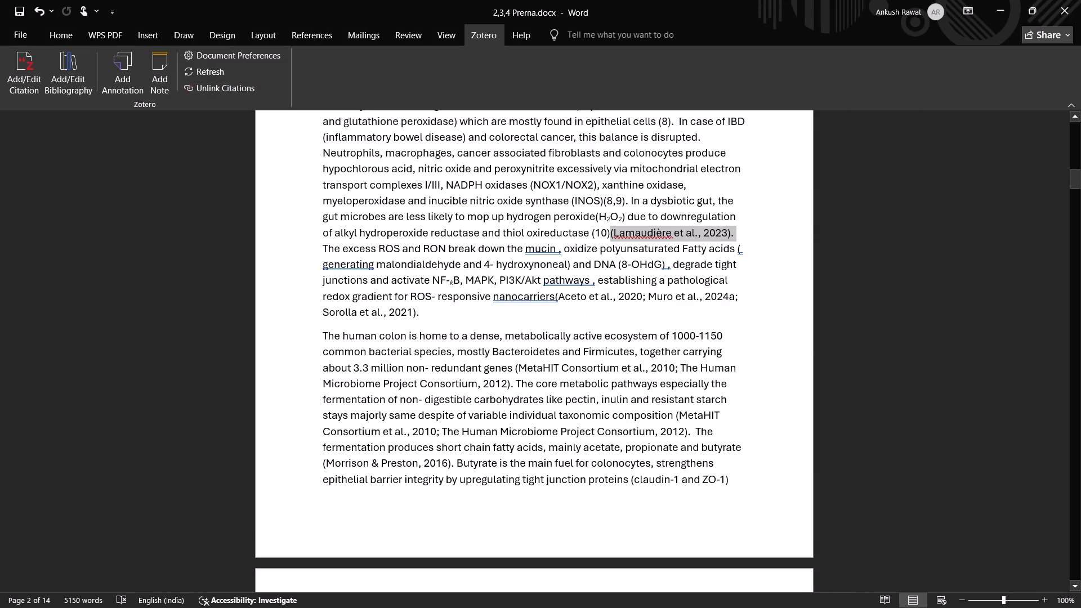
key(BackSpace)
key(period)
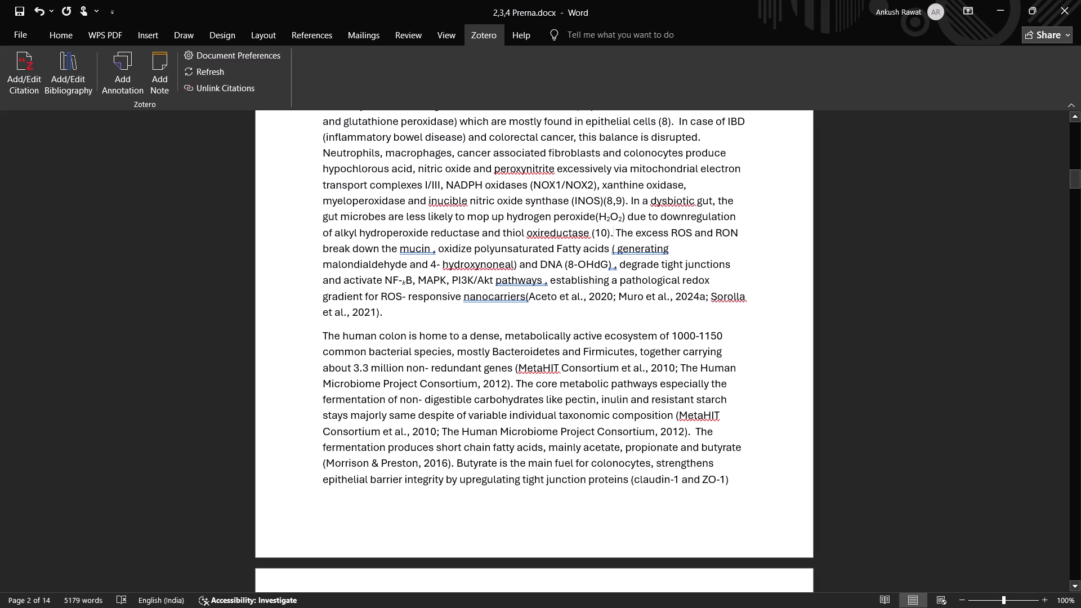
Insert a space between "nanocarriers" and the plain-text citation "(Aceto et al., 2020; Muro et al., 2024a; Sorolla et al., 2021)".
click(526, 299)
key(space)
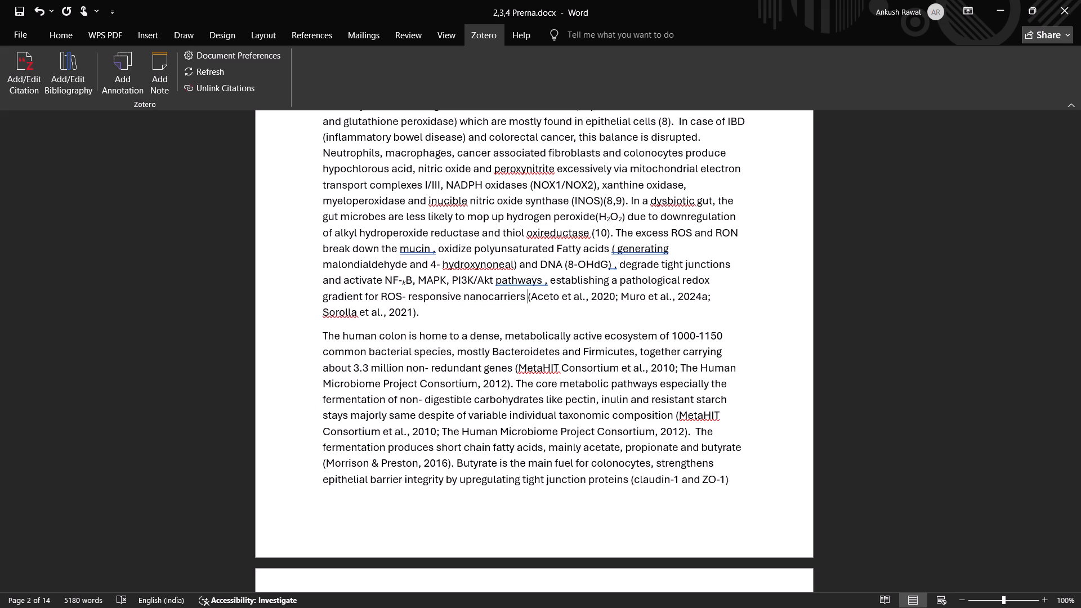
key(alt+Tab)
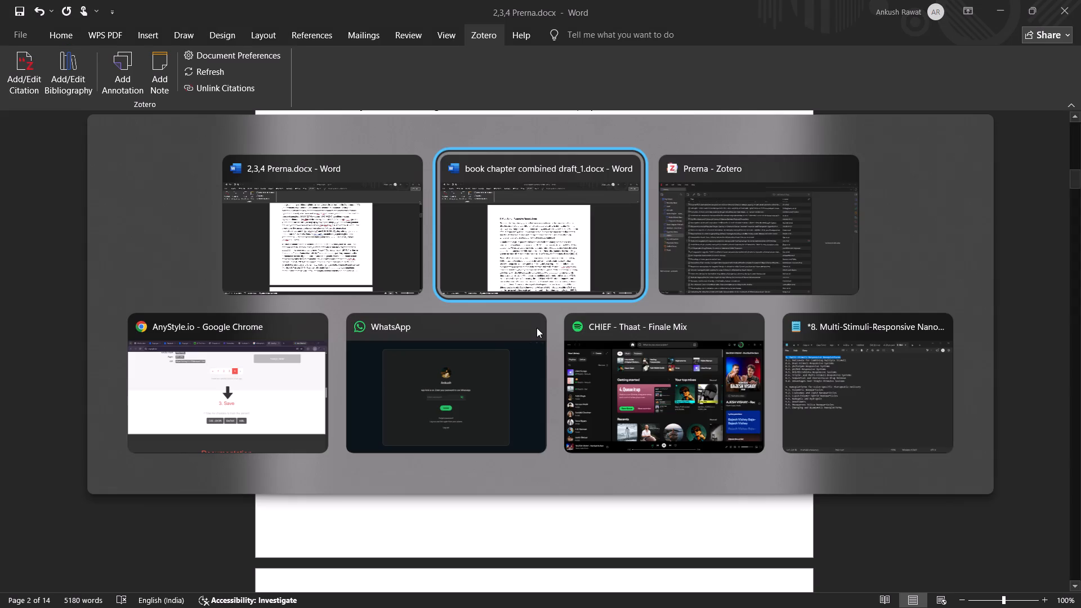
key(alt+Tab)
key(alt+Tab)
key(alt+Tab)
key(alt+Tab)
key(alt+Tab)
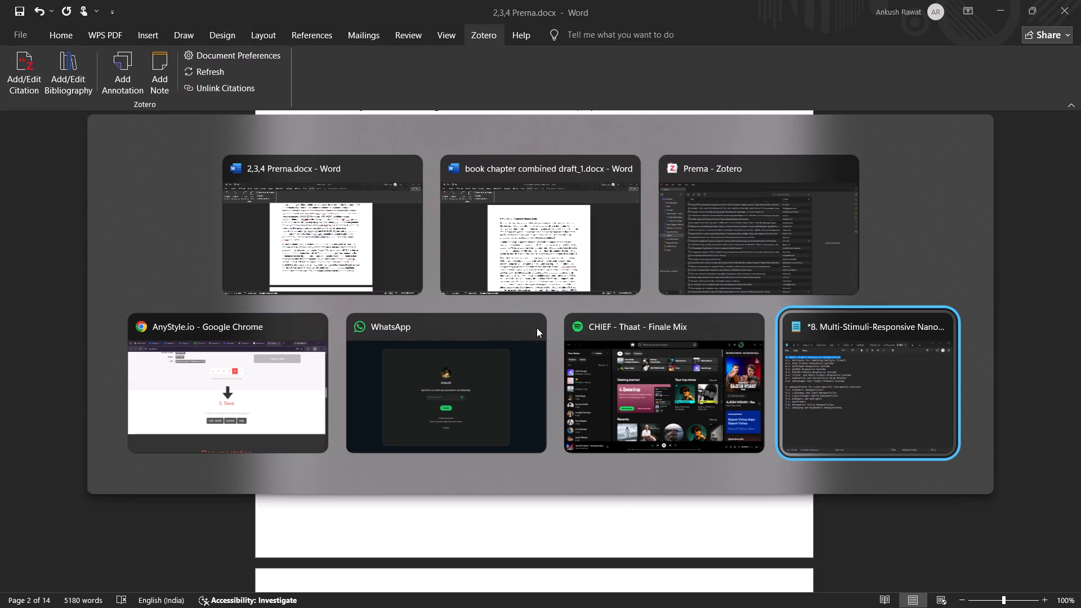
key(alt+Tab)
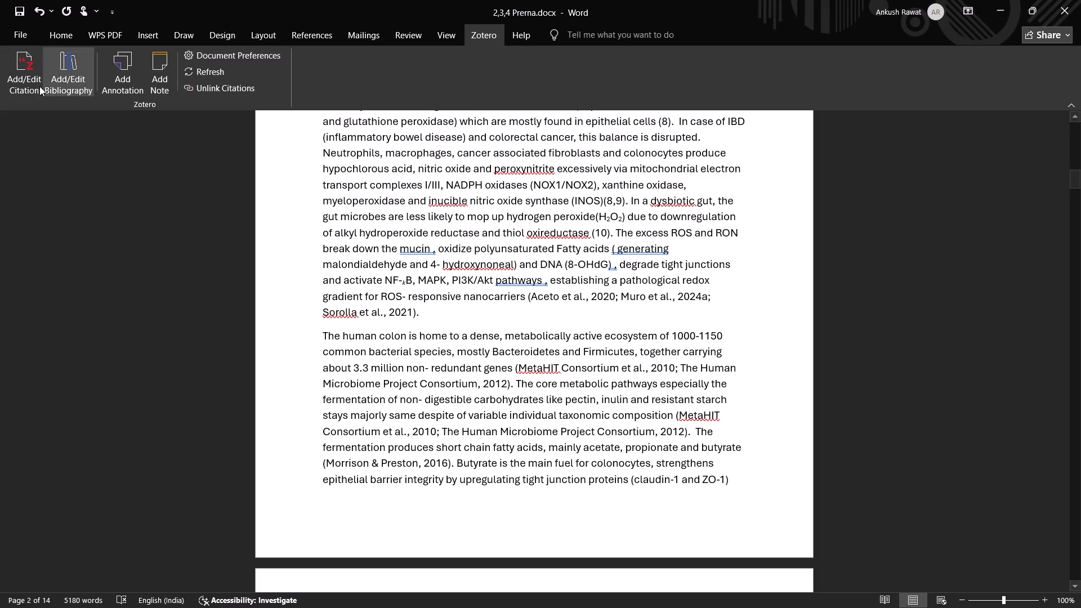
Start a Zotero citation after "ROS- responsive nanocarriers" and add Aceto et al., 2020 from the Prerna collection.
click(18, 73)
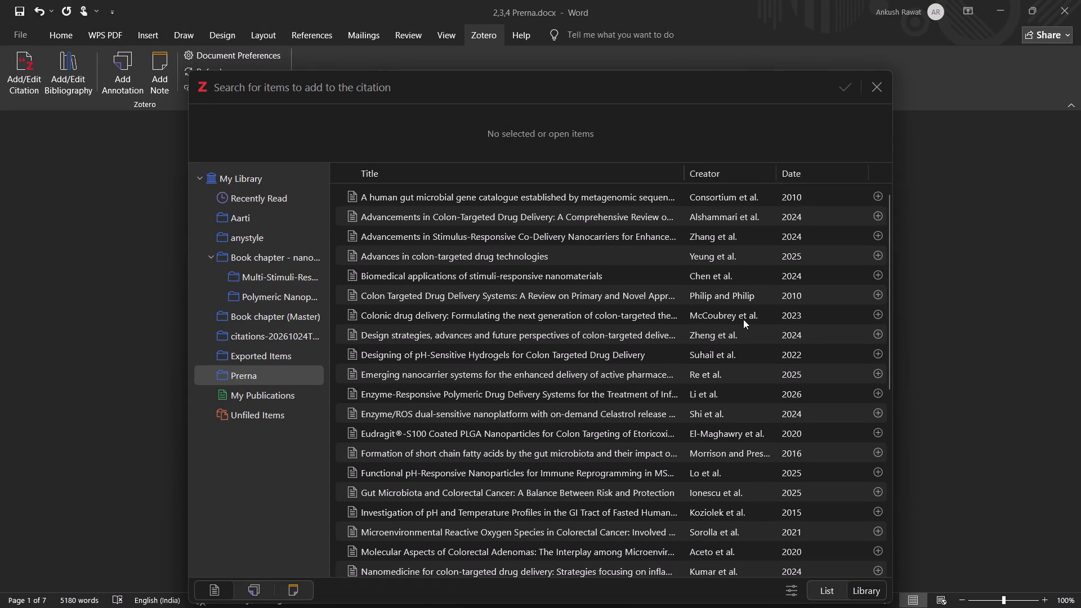
scroll(746, 324, down, 4)
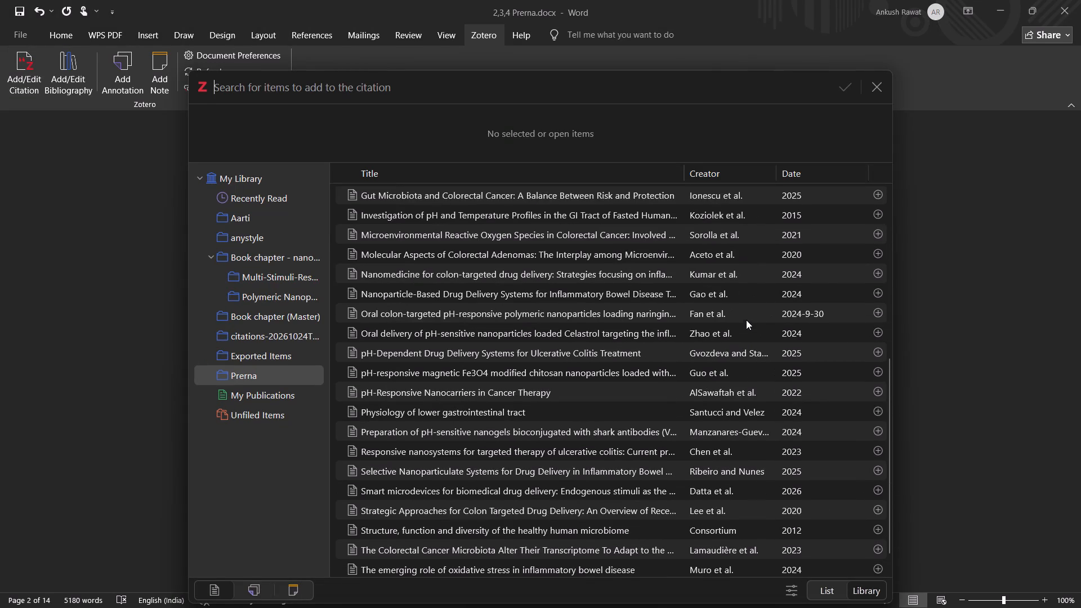
click(881, 254)
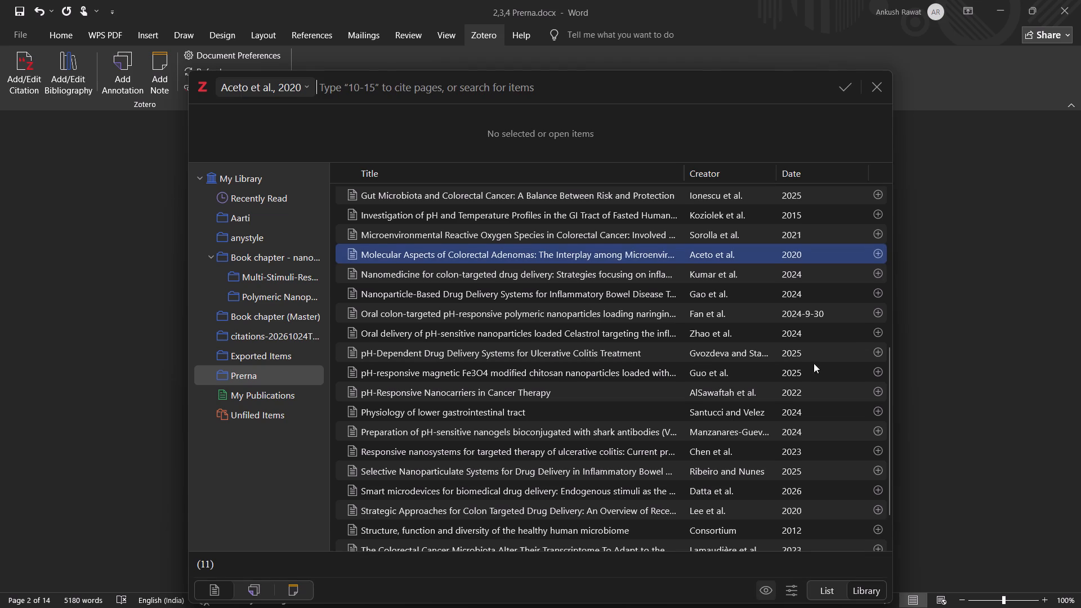
scroll(799, 384, down, 5)
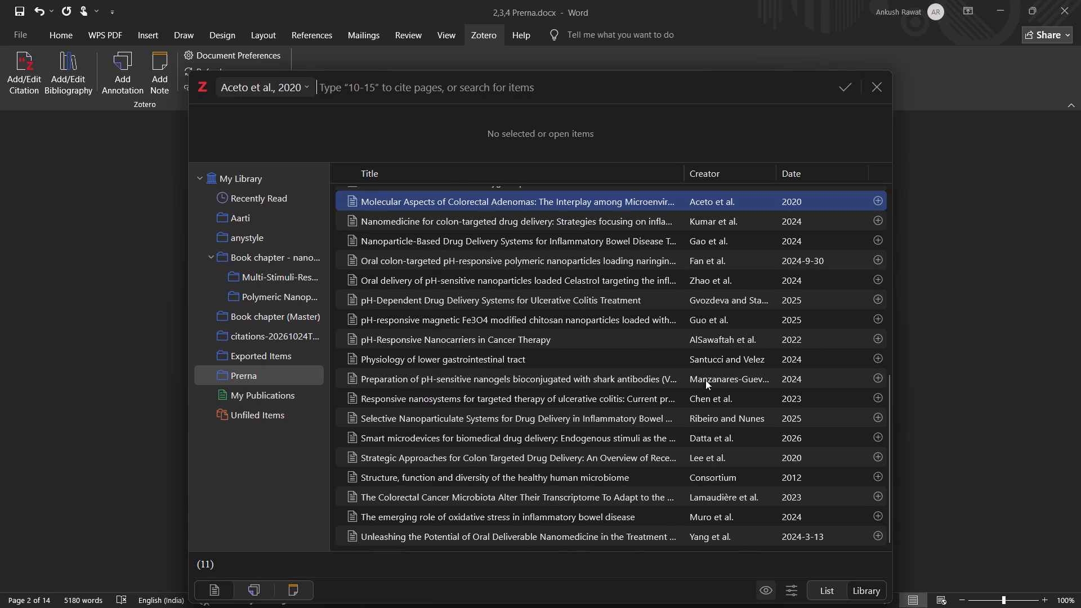
Add Muro et al., 2024 and Sorolla et al., 2021 to the Aceto et al., 2020 citation and insert it after "ROS- responsive nanocarriers".
scroll(737, 430, up, 3)
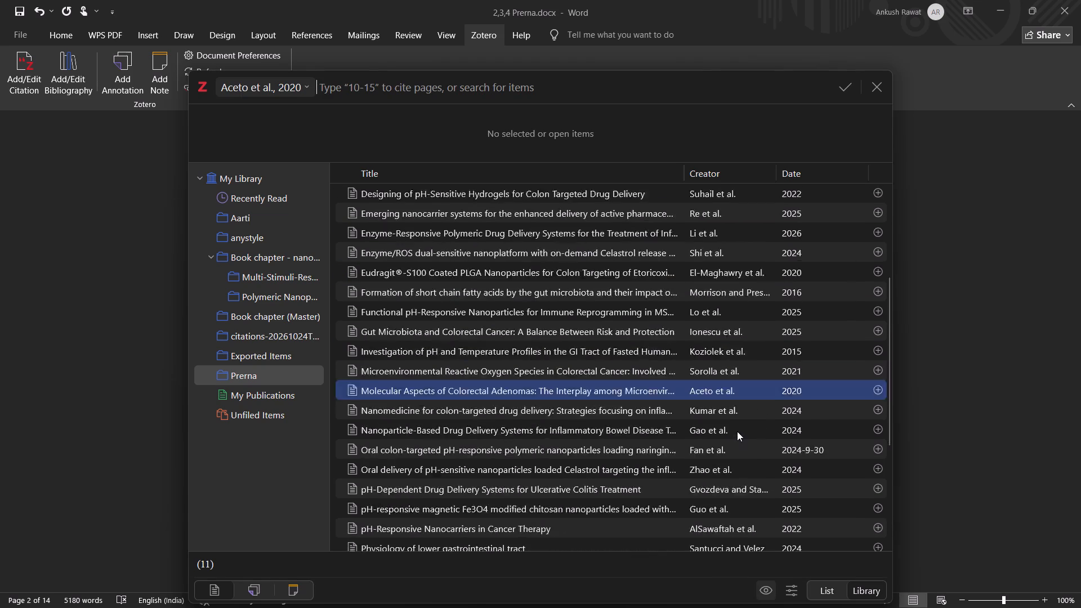
scroll(737, 431, up, 1)
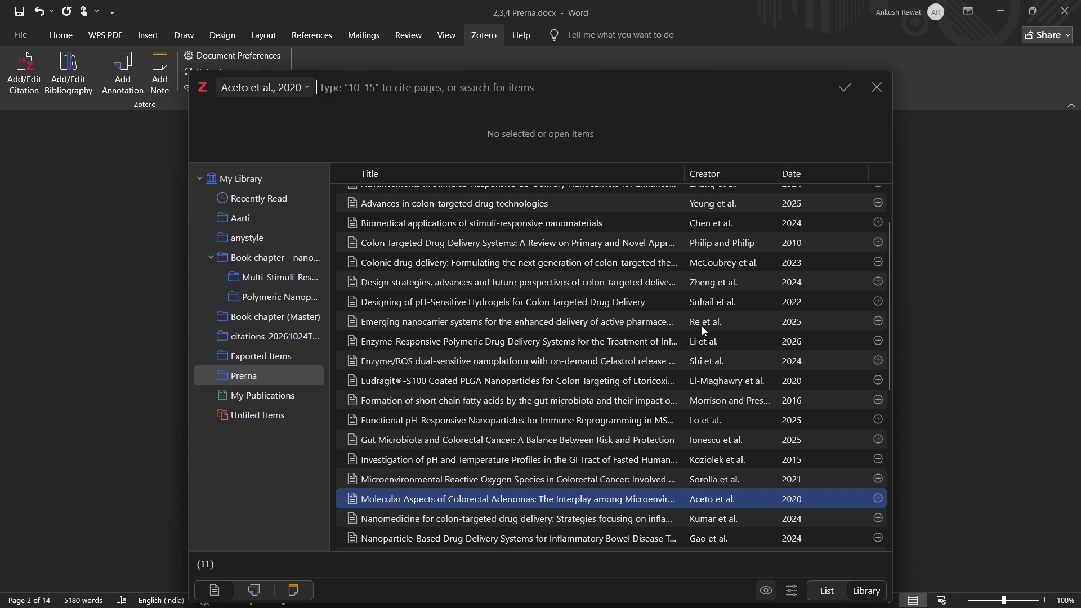
scroll(726, 379, down, 1)
scroll(726, 381, up, 2)
scroll(727, 382, down, 1)
scroll(726, 382, up, 3)
scroll(726, 382, down, 3)
scroll(726, 382, up, 2)
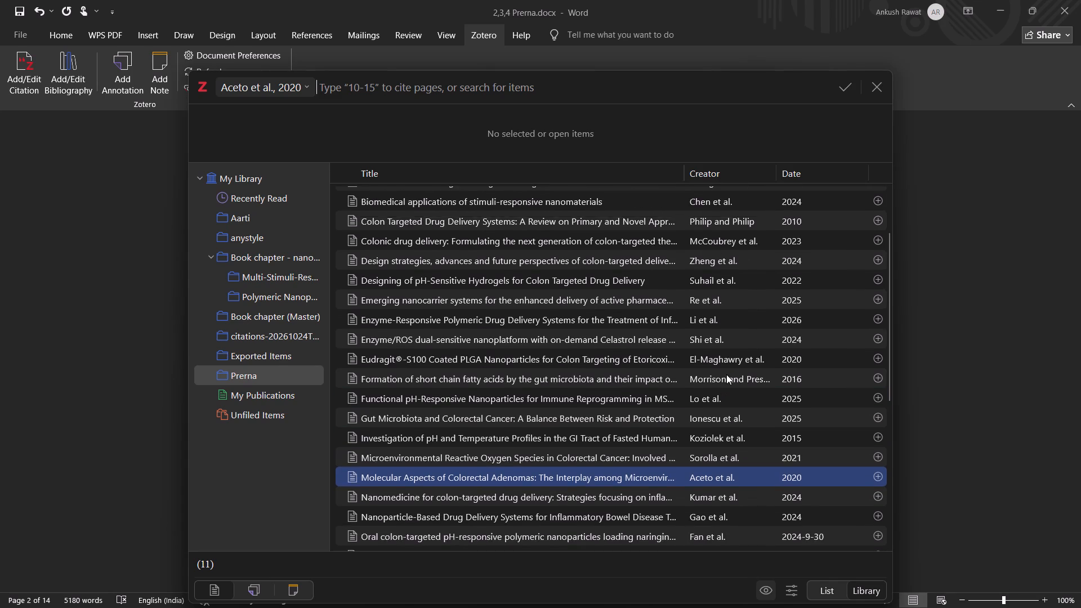
scroll(726, 374, up, 2)
scroll(726, 374, down, 1)
scroll(726, 374, up, 2)
scroll(726, 374, down, 1)
scroll(726, 374, up, 3)
scroll(726, 377, down, 5)
scroll(726, 396, up, 2)
scroll(726, 398, down, 1)
scroll(735, 455, down, 2)
scroll(735, 465, up, 1)
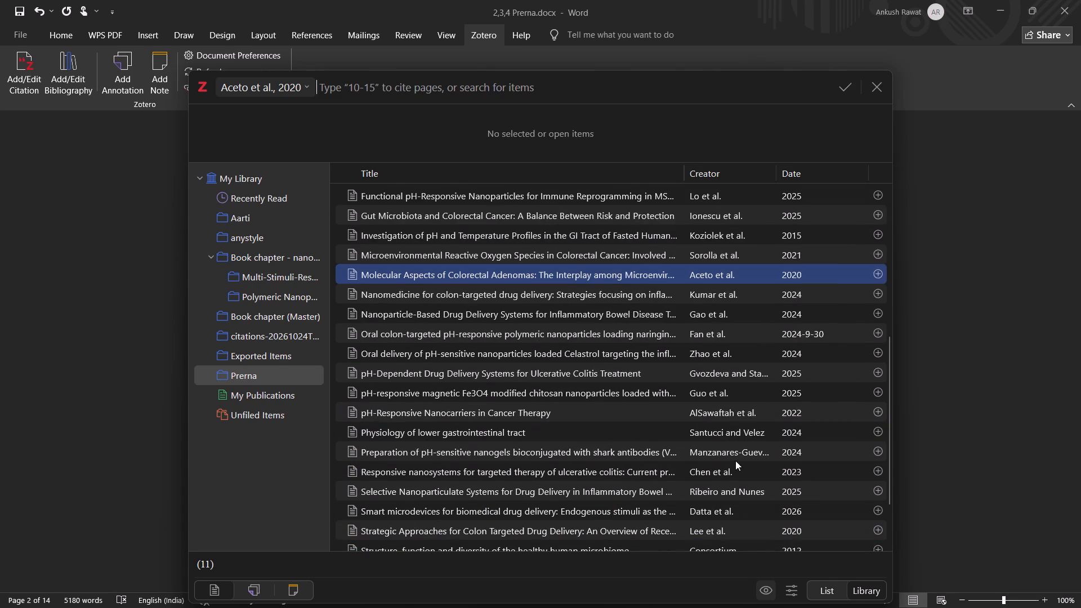
scroll(735, 470, down, 5)
click(877, 517)
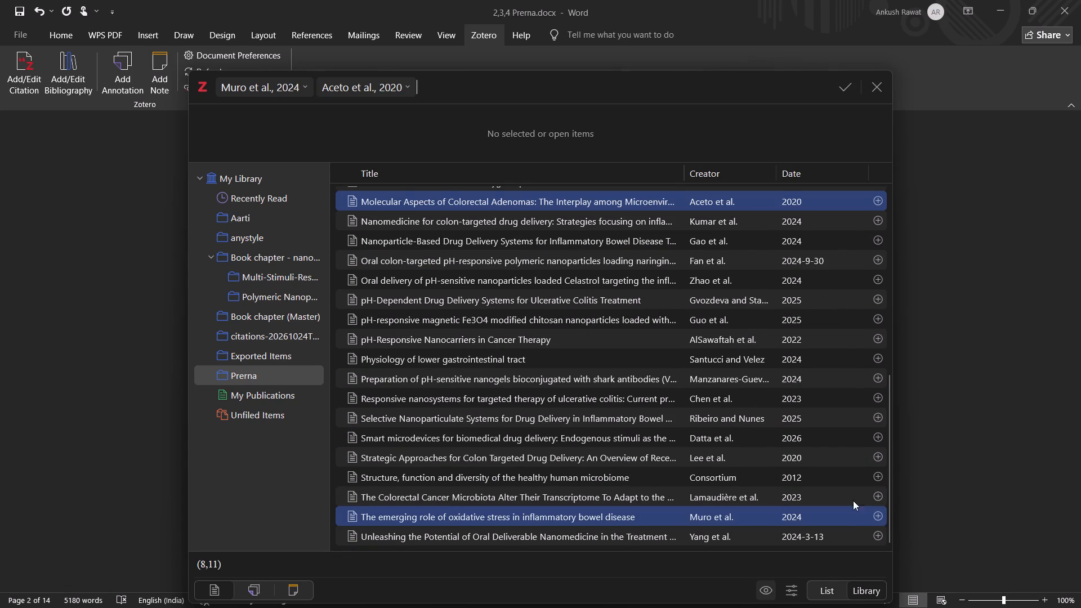
scroll(775, 396, up, 2)
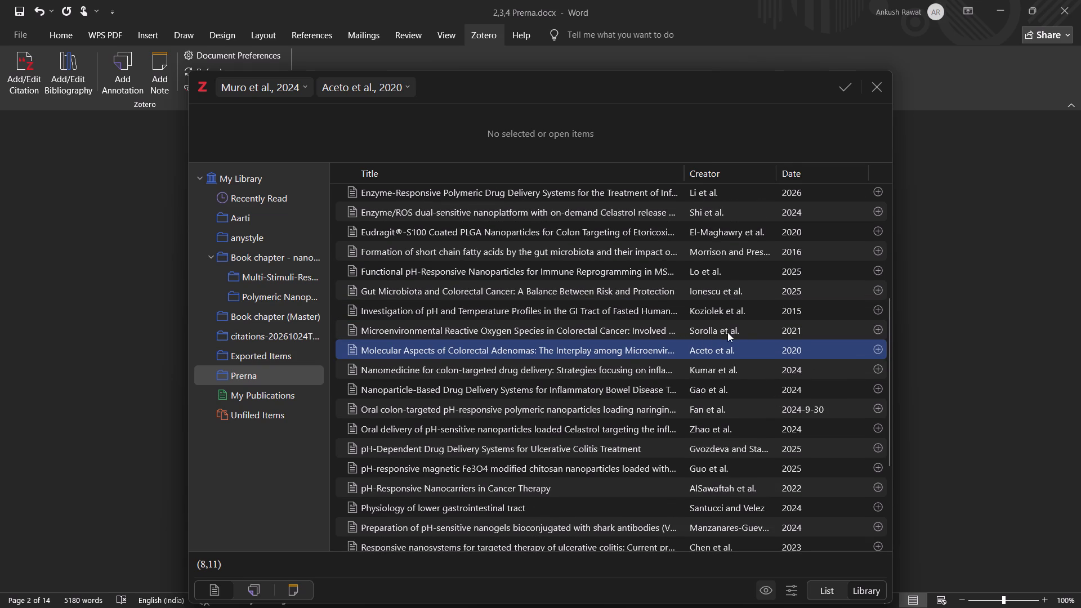
click(878, 333)
scroll(767, 340, up, 8)
scroll(767, 343, down, 1)
scroll(767, 343, up, 1)
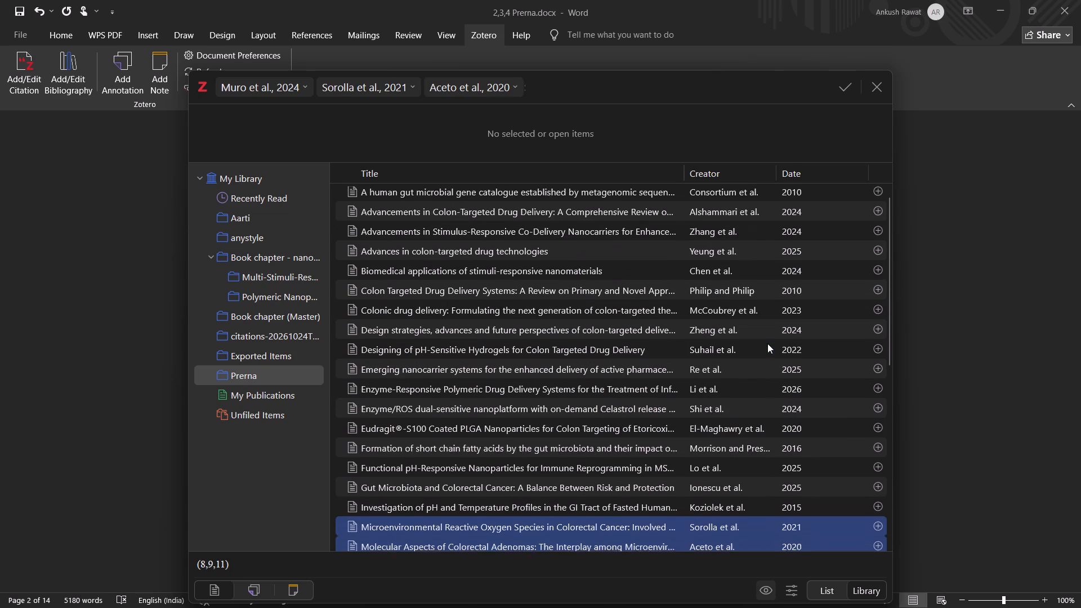
click(845, 91)
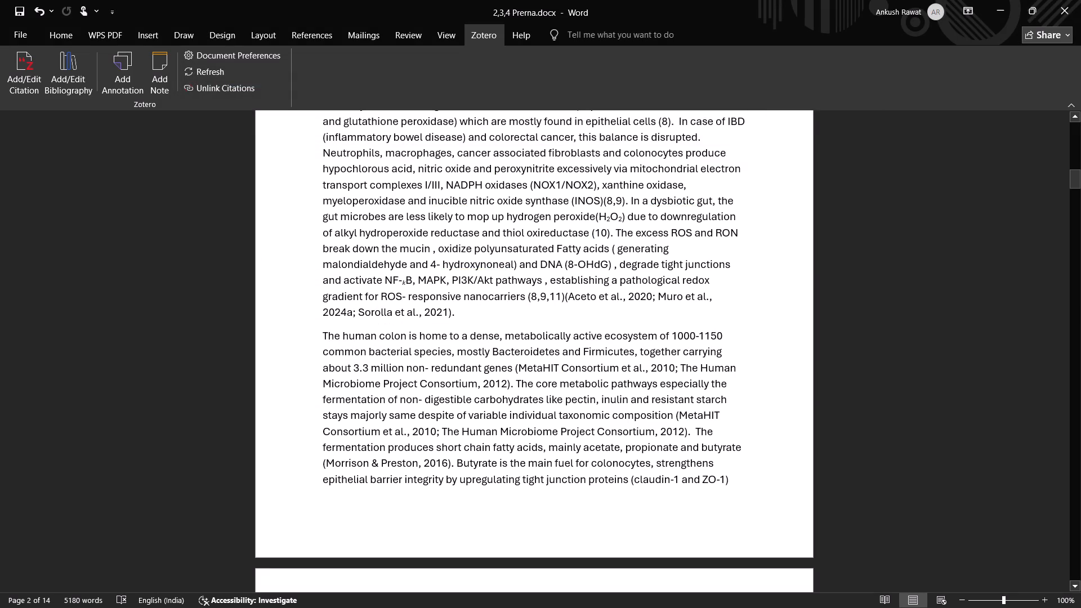
End the sentence with a full stop after (8,9,11) and delete the plain-text citation "(Aceto et al., 2020; Muro et al., 2024a; Sorolla et al., 2021)".
key(period)
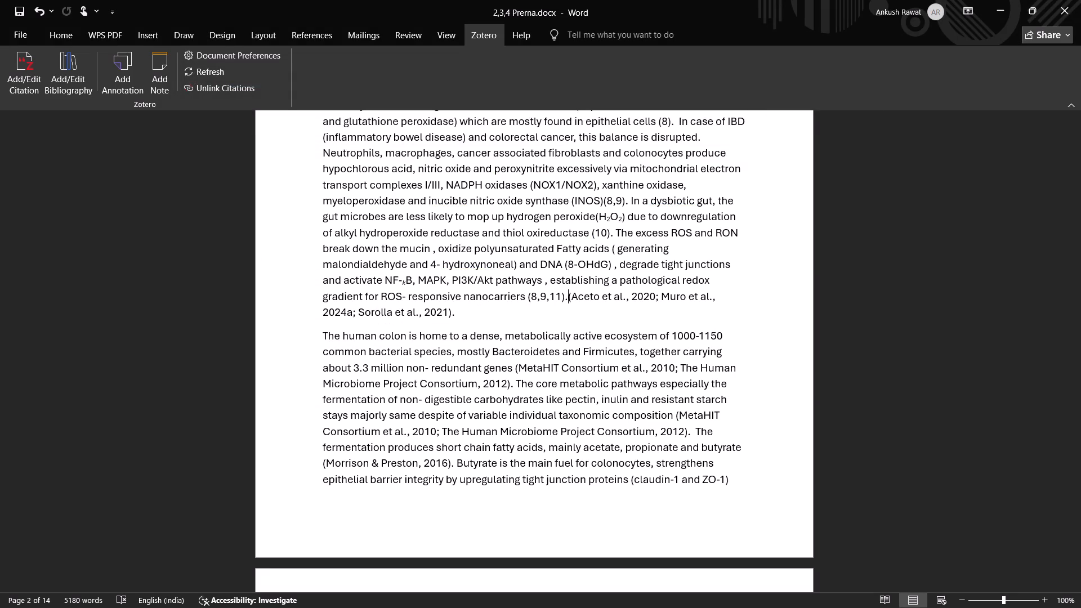
key(ctrl+shift+Right)
key(ctrl+shift+Right)
key(ctrl+shift+Right)
key(ctrl+shift+Right)
key(ctrl+shift+Right)
key(ctrl+shift+Right)
key(ctrl+shift+Right)
key(ctrl+shift+Right)
key(ctrl+shift+Right)
key(ctrl+shift+Right)
key(ctrl+shift+Right)
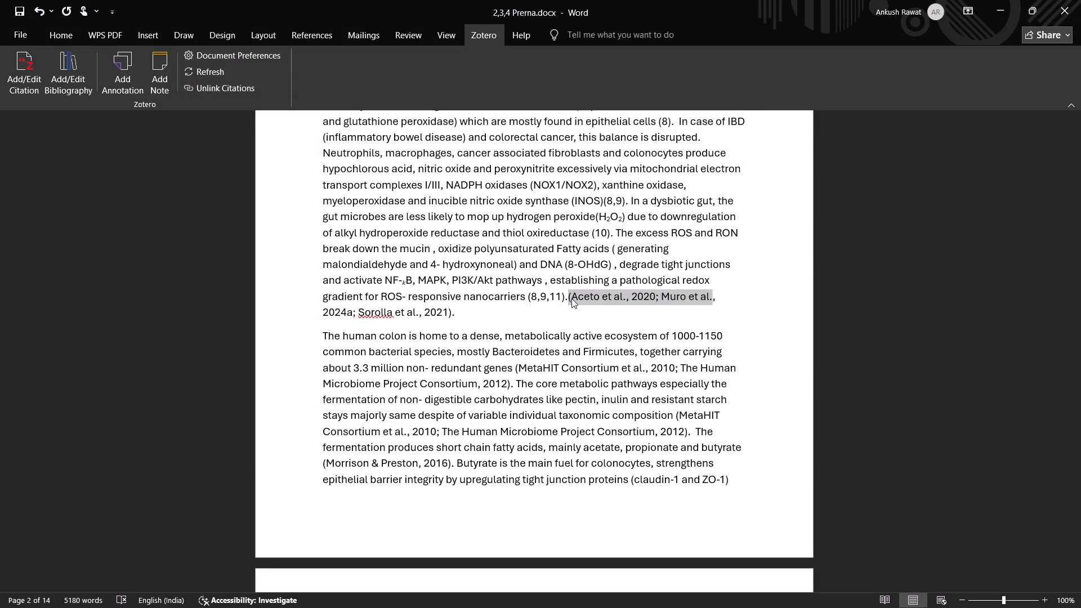
key(ctrl+shift+Right)
key(ctrl+shift+Right)
key(ctrl+shift+Right)
key(ctrl+shift+Right)
key(ctrl+shift+Right)
key(ctrl+shift+Right)
key(ctrl+shift+Right)
key(ctrl+shift+Right)
key(BackSpace)
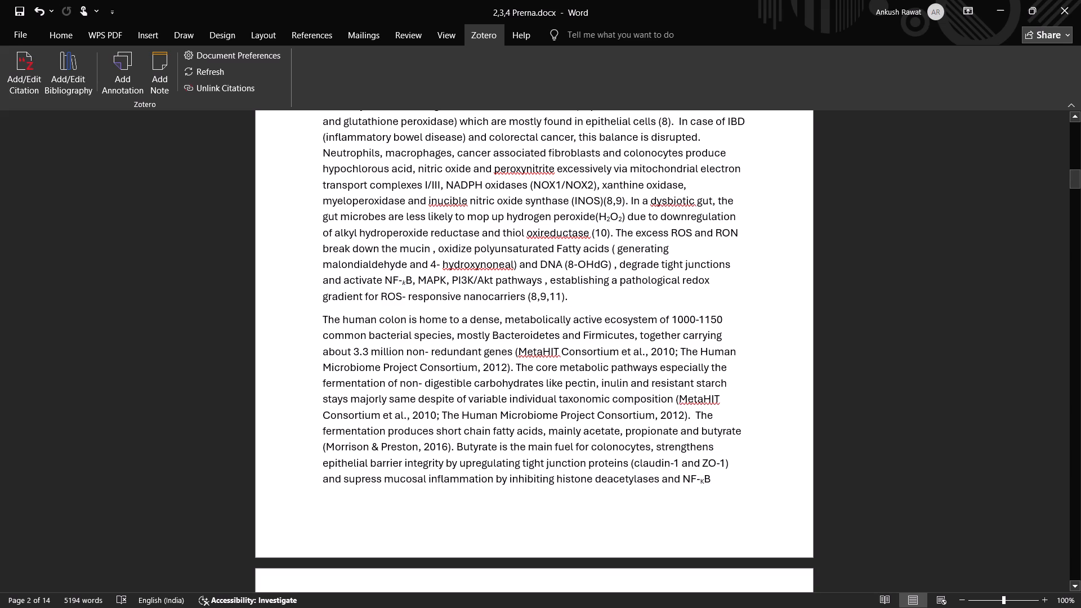
Look through the Prerna collection in the Zotero citation picker for the MetaHIT Consortium 2010 and Human Microbiome Project Consortium 2012 references.
click(674, 401)
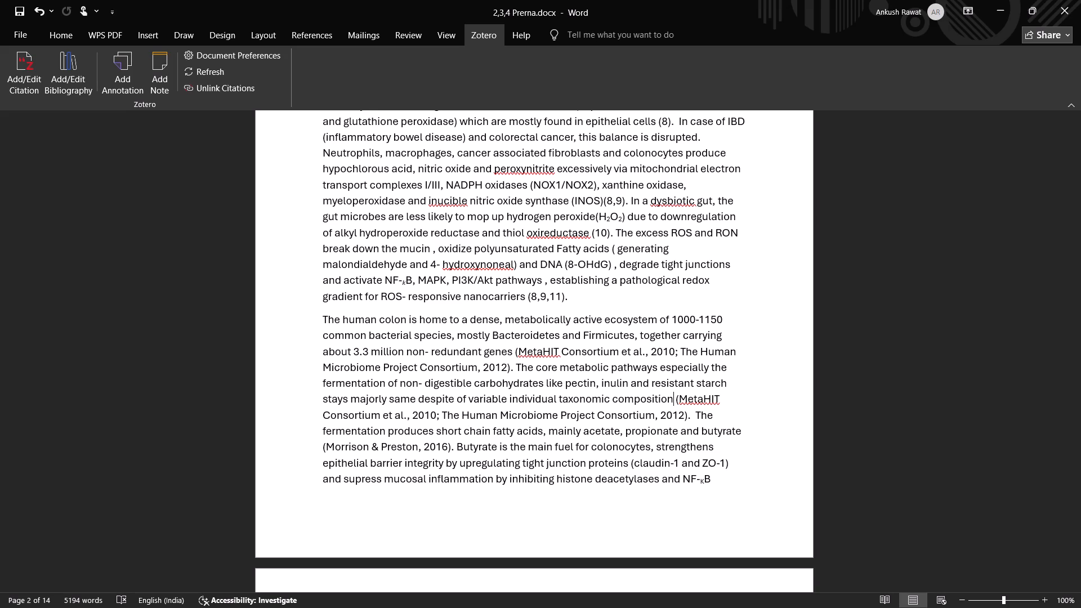
click(29, 72)
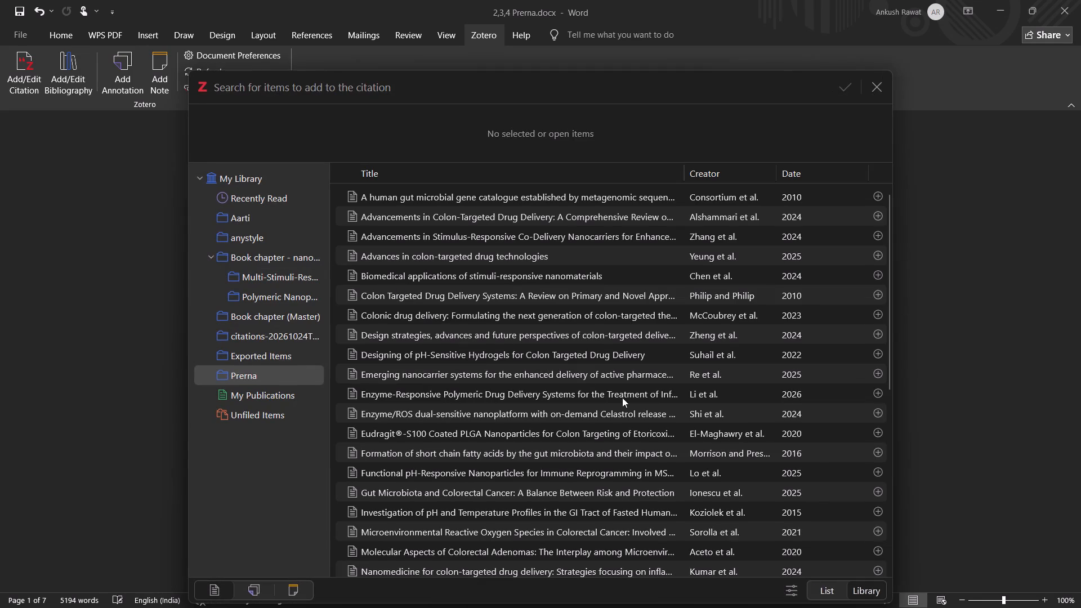
scroll(627, 400, down, 6)
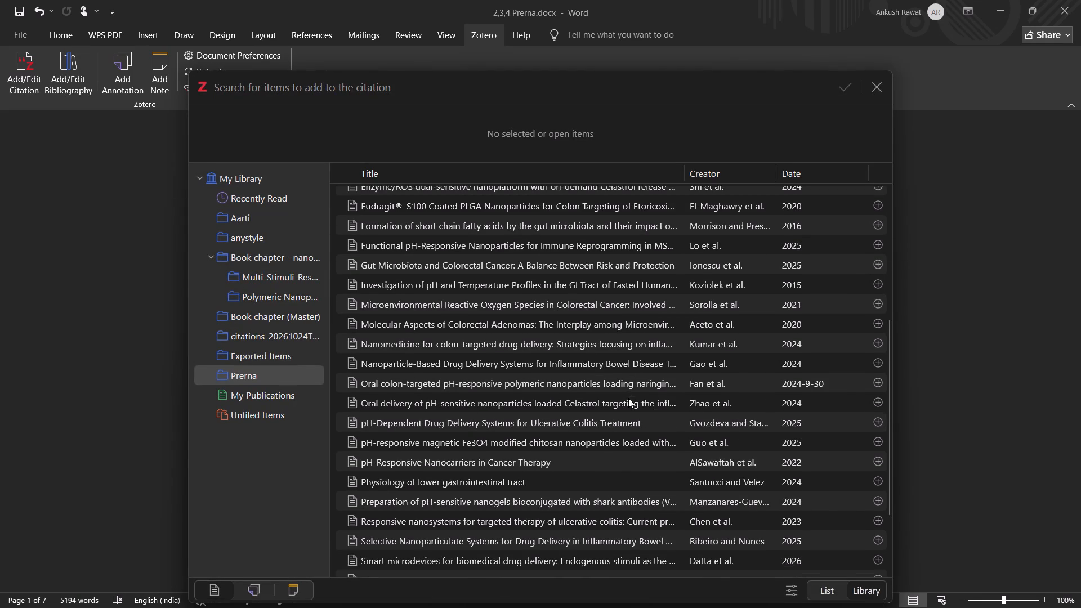
scroll(628, 398, down, 4)
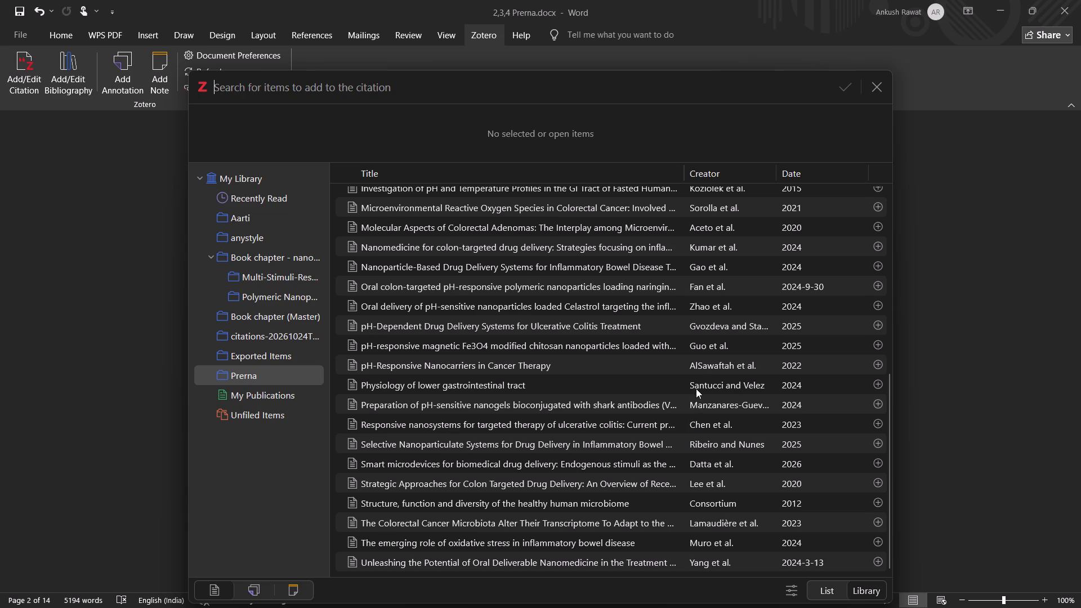
scroll(696, 344, up, 1)
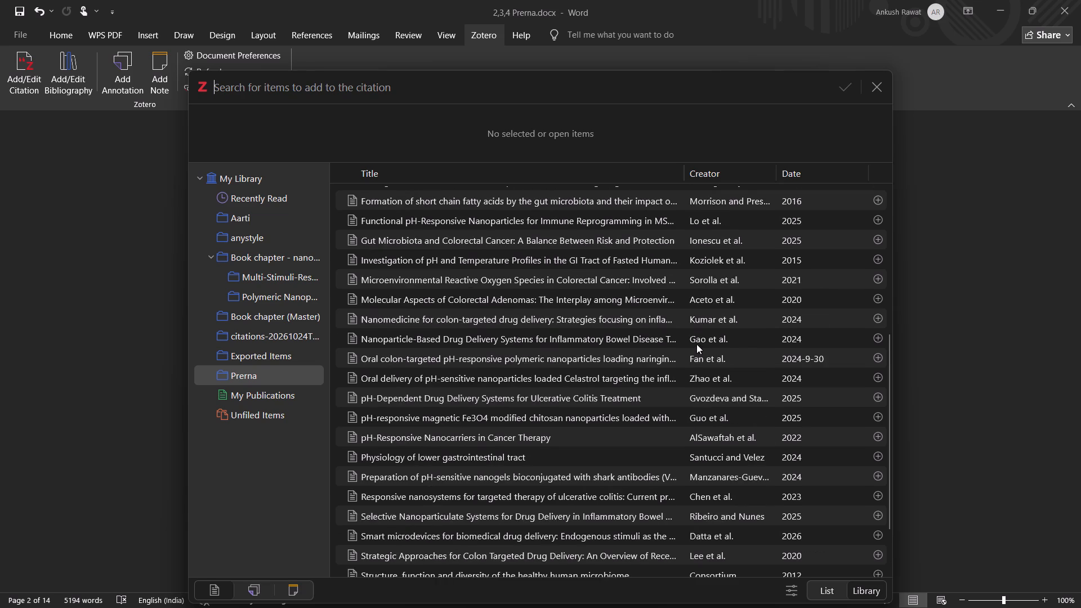
scroll(696, 344, up, 1)
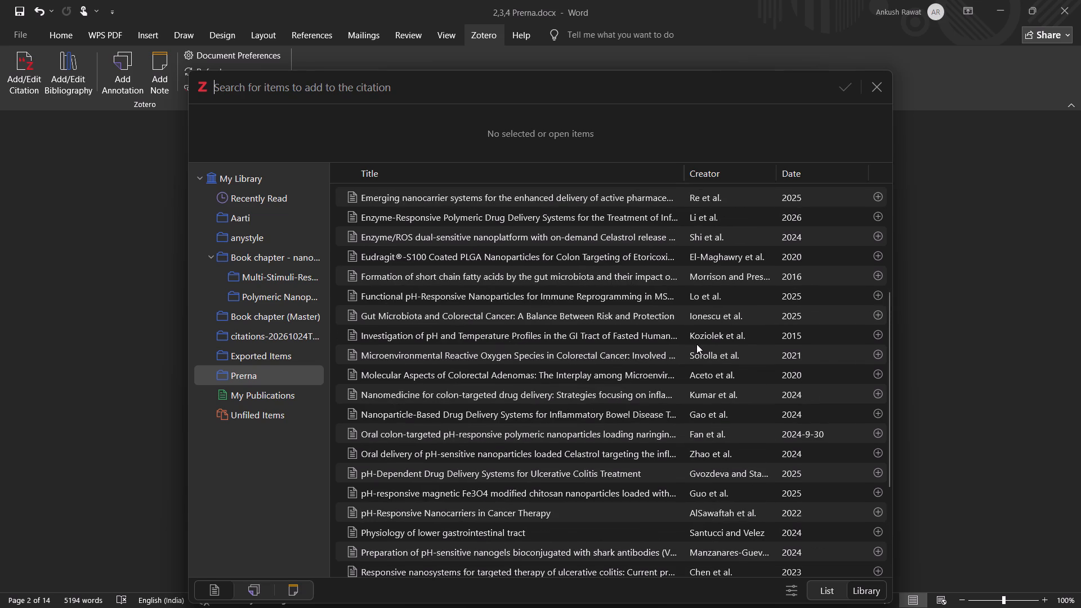
scroll(696, 344, up, 7)
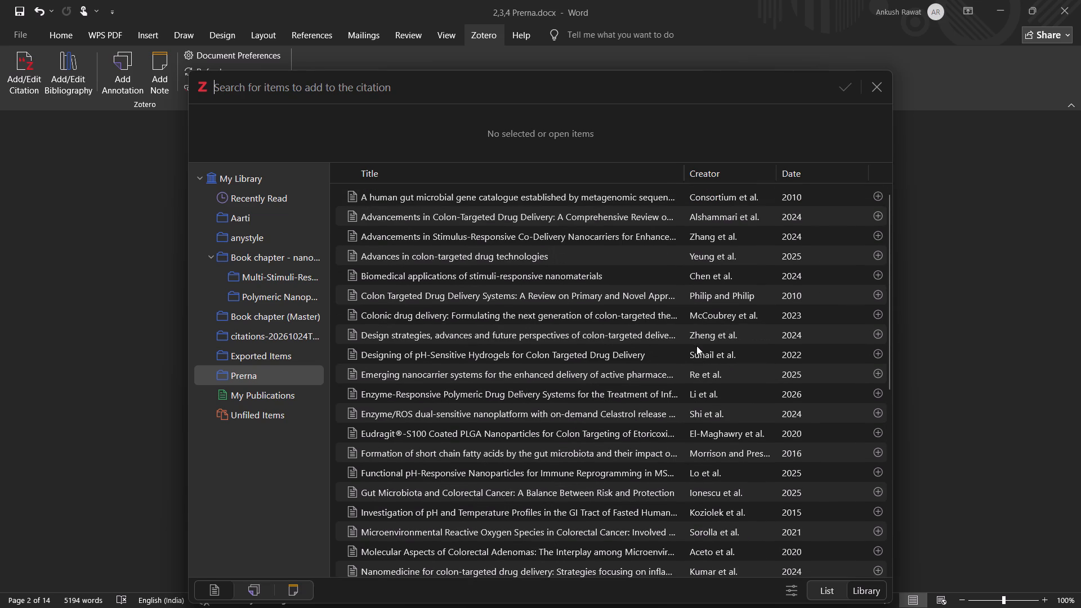
scroll(696, 346, down, 2)
scroll(692, 347, up, 1)
scroll(692, 347, down, 2)
scroll(692, 347, up, 5)
scroll(709, 381, down, 1)
scroll(709, 382, up, 1)
scroll(709, 383, down, 2)
scroll(709, 383, up, 1)
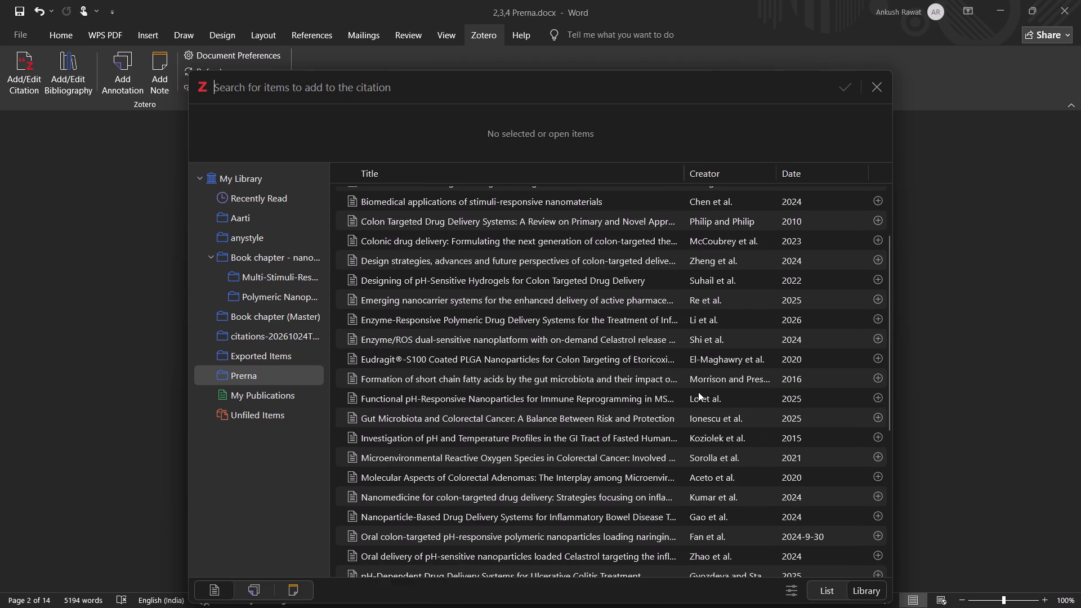
scroll(698, 392, up, 1)
scroll(698, 392, down, 2)
scroll(698, 392, up, 4)
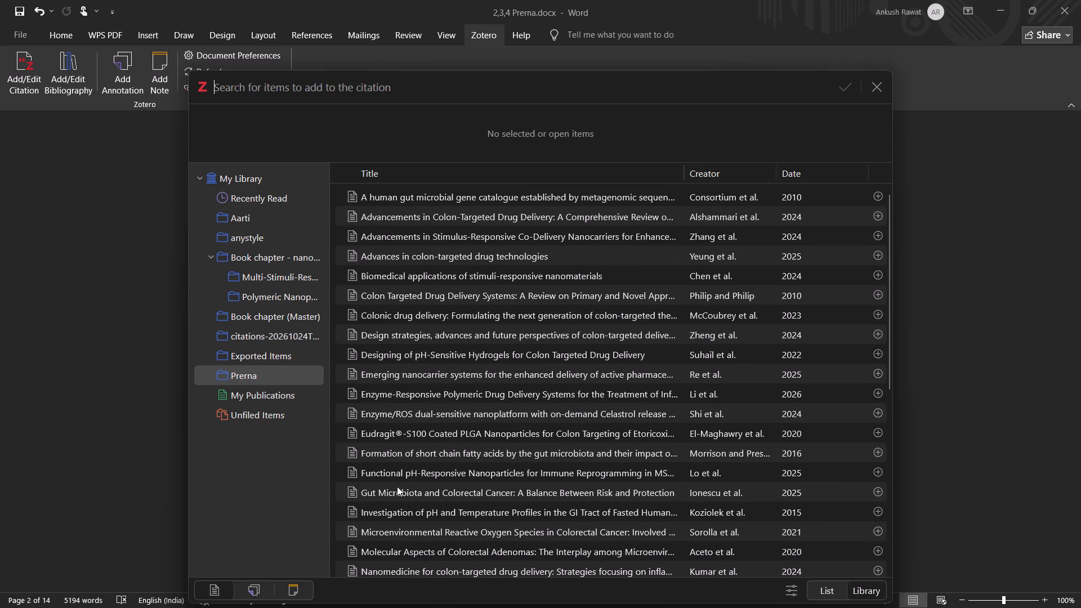
scroll(422, 408, down, 1)
scroll(422, 408, up, 1)
scroll(422, 408, down, 5)
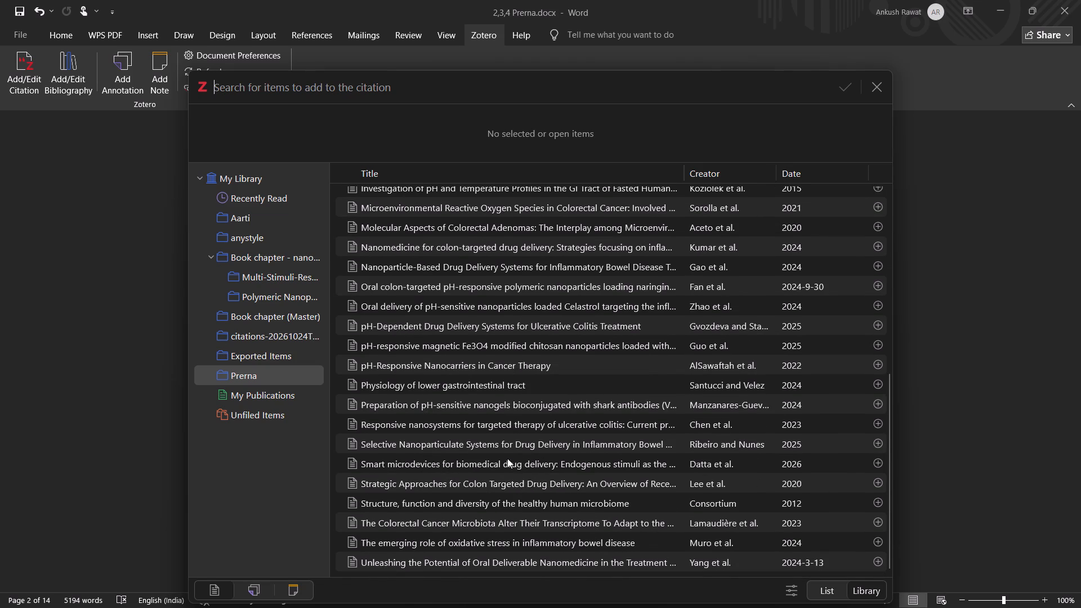
scroll(504, 461, down, 4)
click(878, 87)
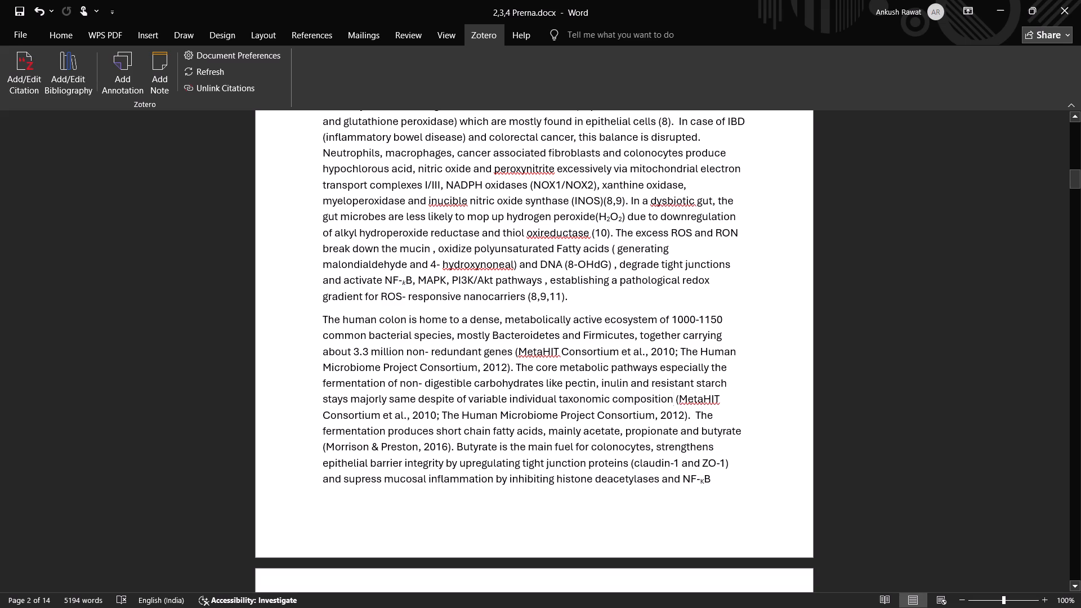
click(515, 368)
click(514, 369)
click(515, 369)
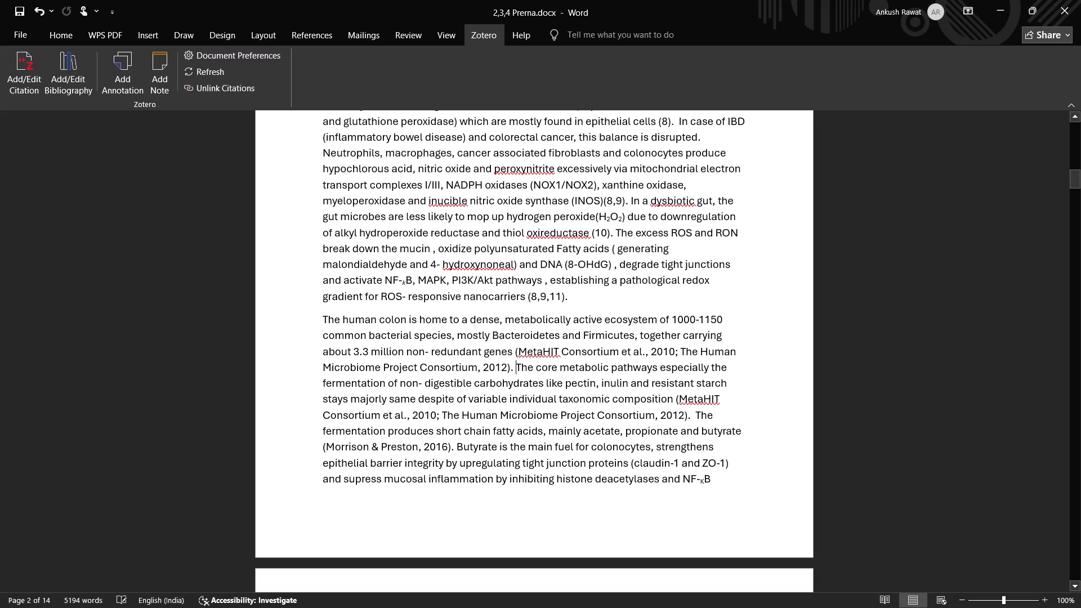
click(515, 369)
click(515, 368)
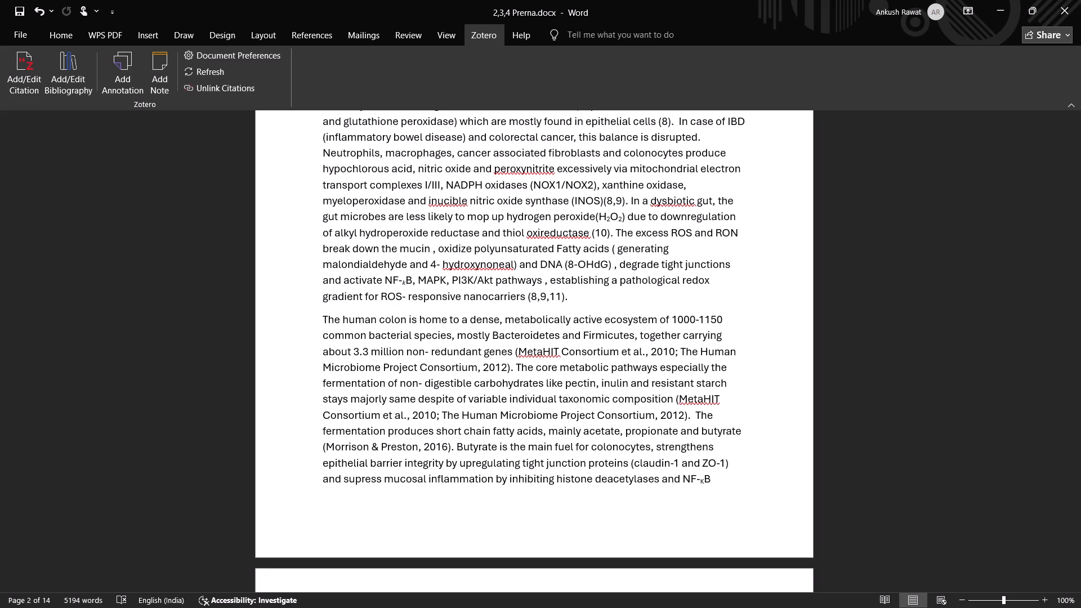
Switch to Zotero and examine the Prerna collection for the MetaHIT and Human Microbiome Project Consortium references.
key(alt+Tab)
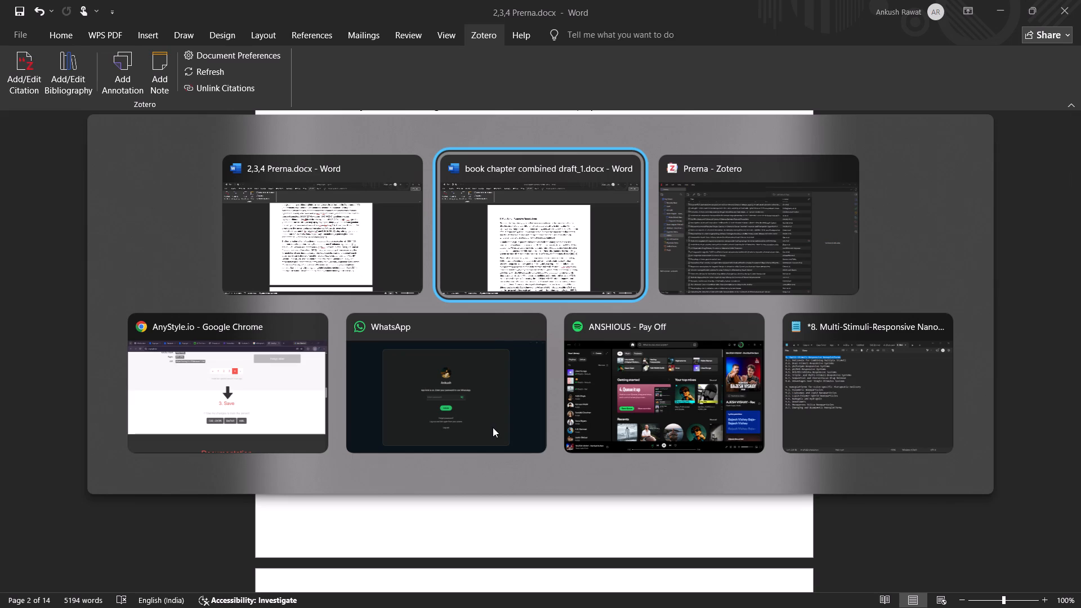
key(alt+Tab)
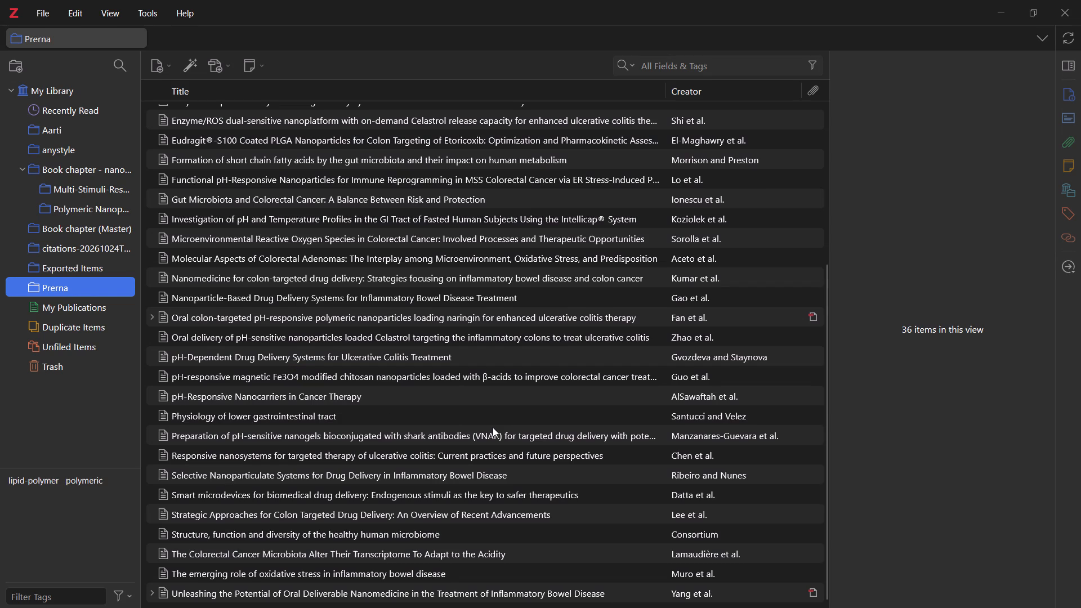
scroll(388, 433, up, 4)
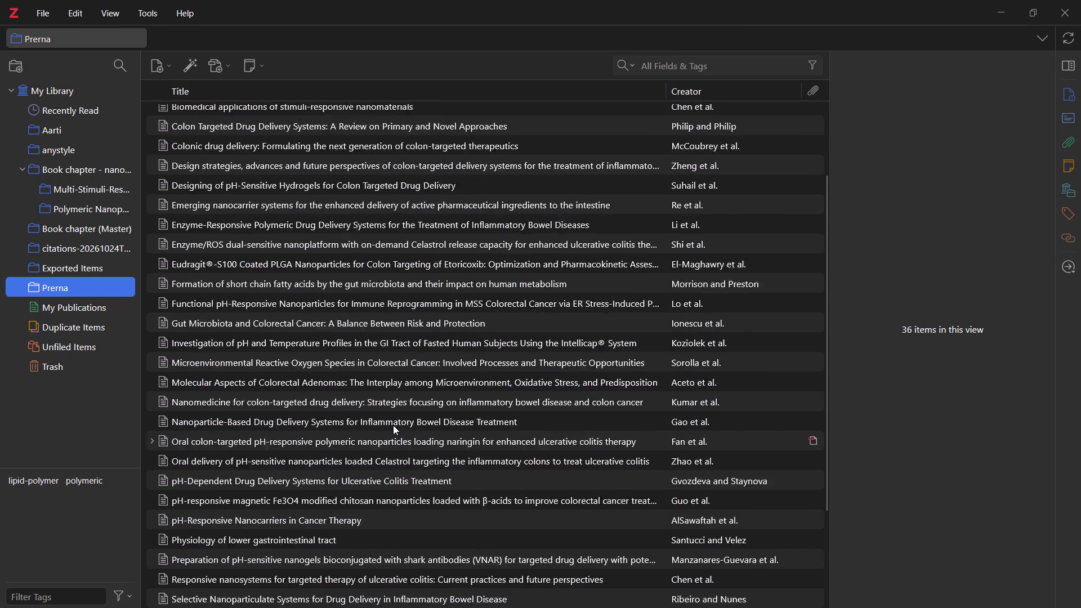
scroll(404, 418, up, 5)
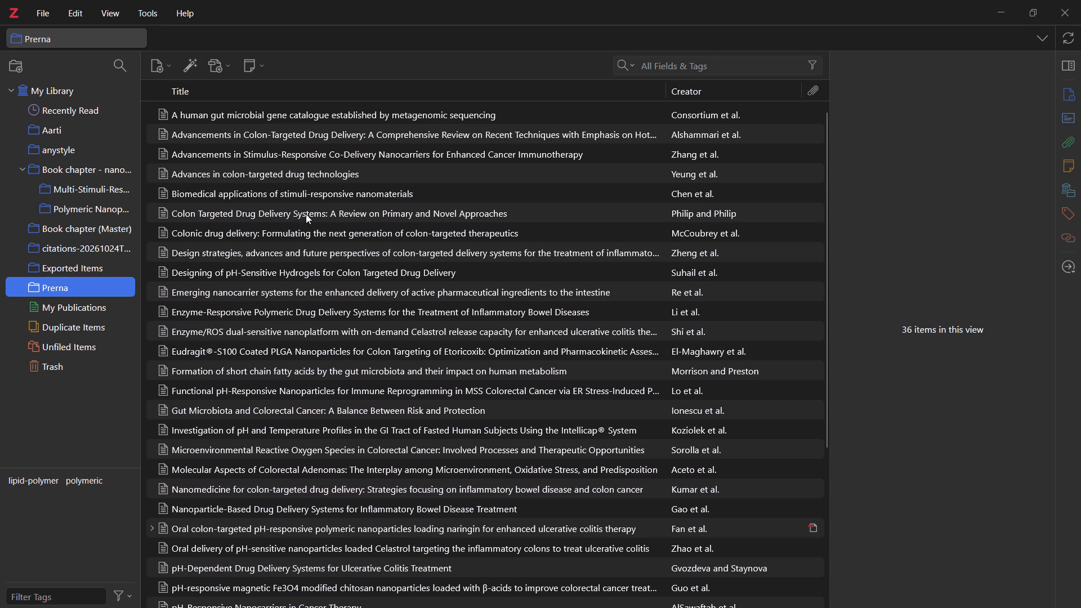
scroll(309, 216, down, 5)
scroll(334, 224, up, 1)
scroll(334, 224, down, 5)
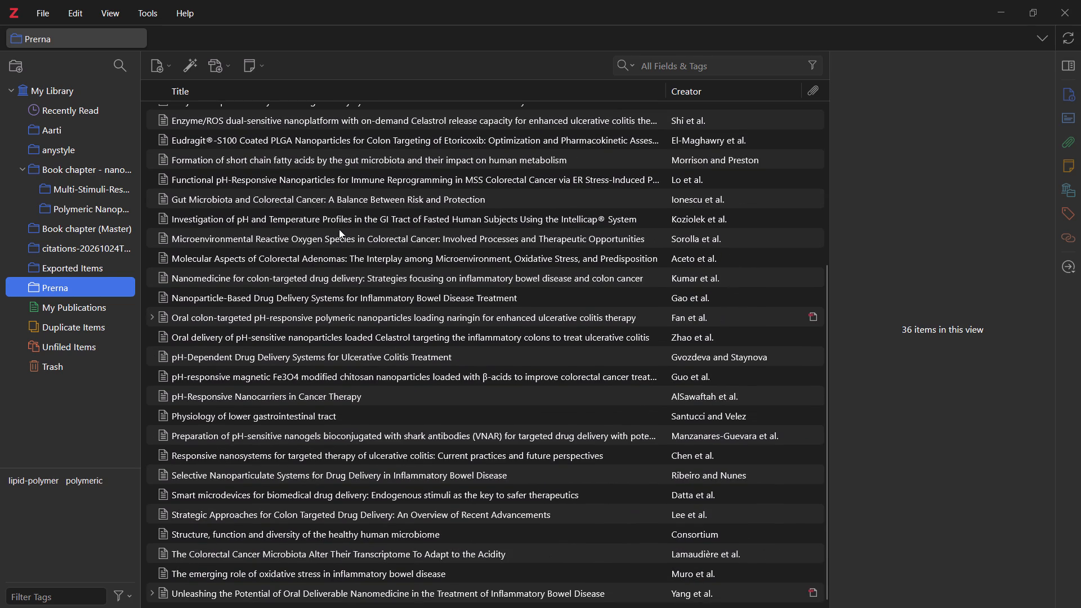
scroll(360, 243, down, 6)
scroll(770, 389, up, 10)
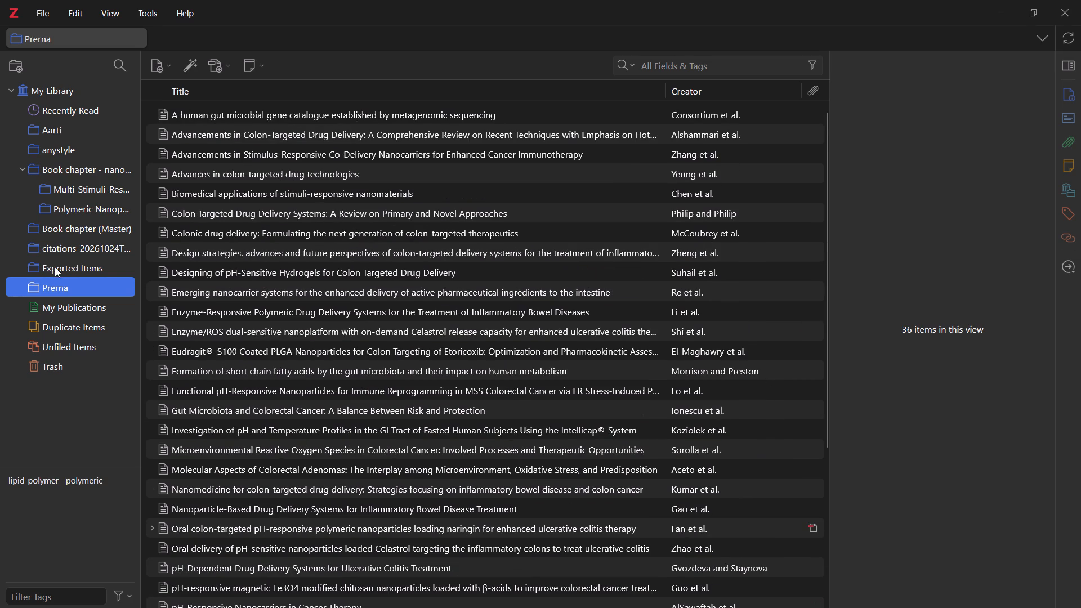
scroll(360, 212, down, 1)
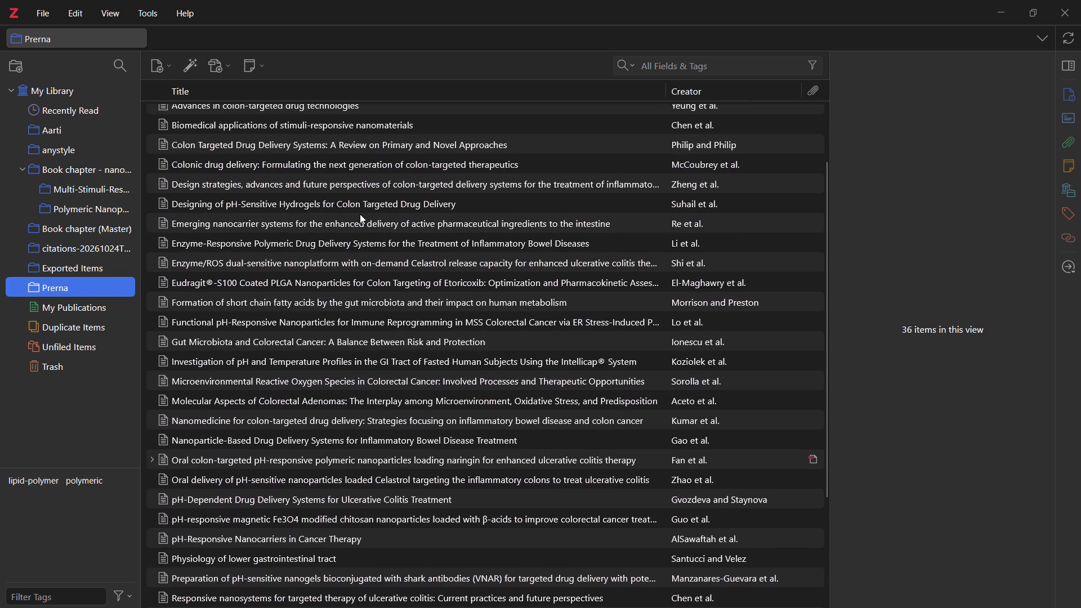
scroll(360, 215, down, 3)
scroll(400, 339, up, 1)
scroll(401, 341, down, 4)
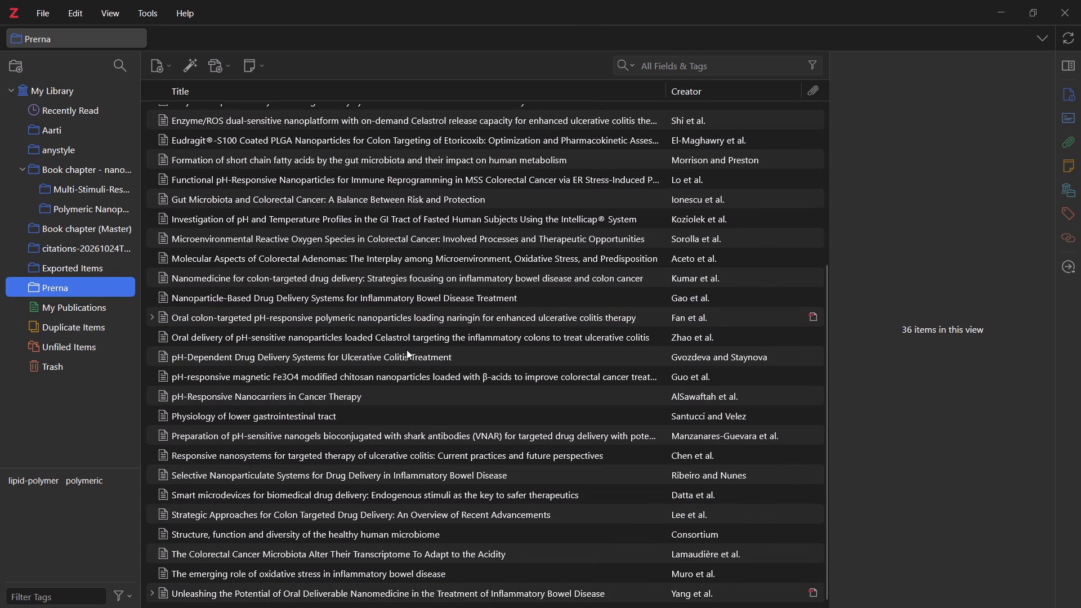
scroll(420, 364, down, 2)
scroll(421, 365, up, 1)
scroll(421, 372, down, 2)
scroll(430, 395, up, 1)
scroll(430, 395, down, 3)
Locate the plain-text citation "(Morrison & Preston, 2016)" after "propionate and butyrate" in Word and check its matching reference in Zotero's Prerna collection.
key(alt+Tab)
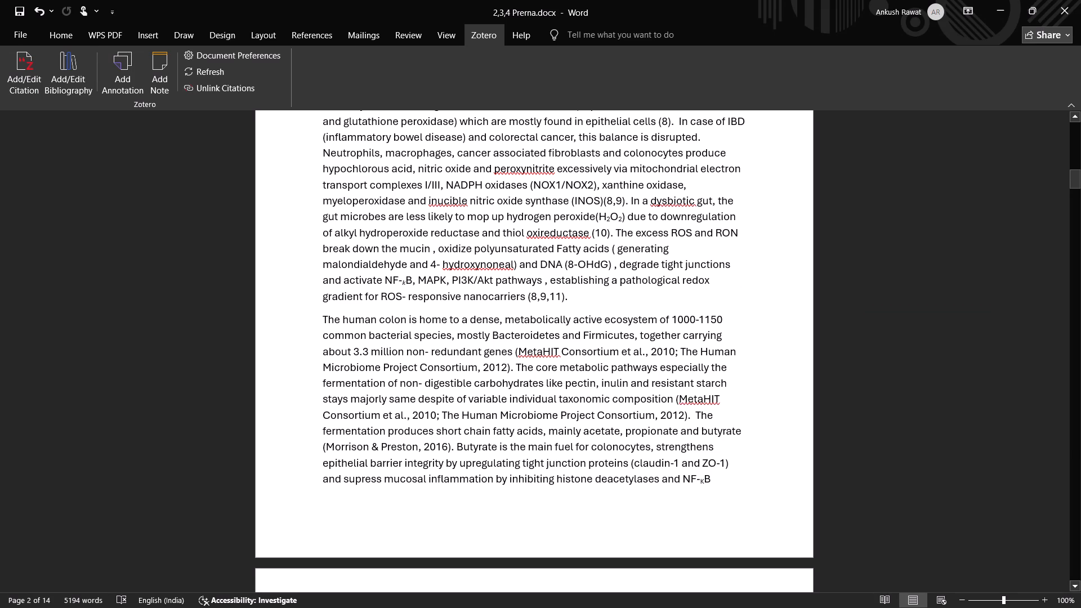
scroll(449, 350, up, 1)
scroll(452, 354, down, 2)
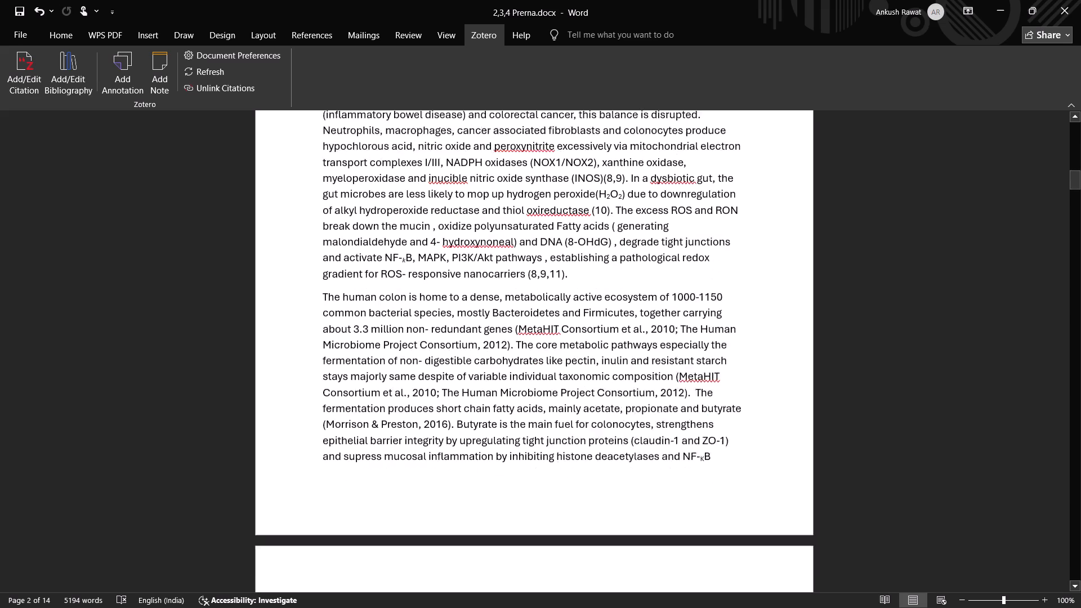
scroll(450, 360, down, 1)
scroll(306, 383, down, 5)
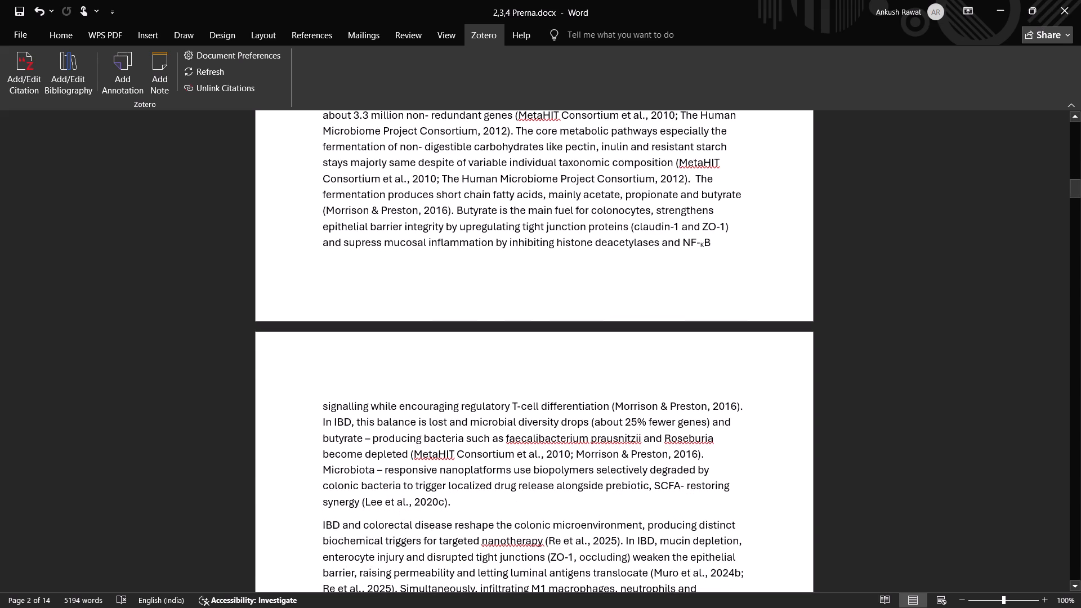
scroll(458, 311, up, 2)
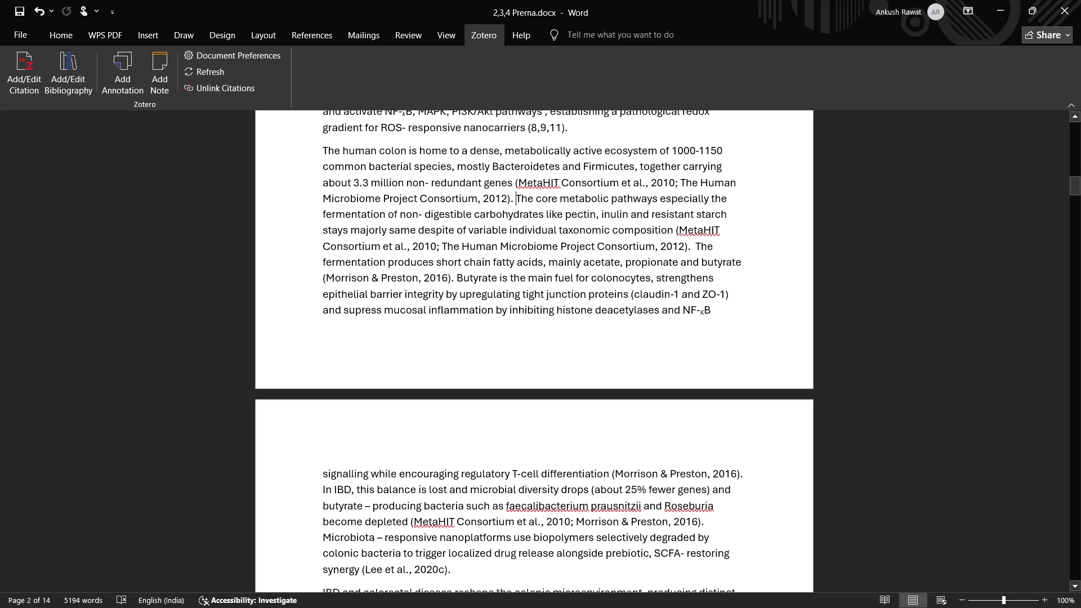
click(322, 278)
key(alt+Tab)
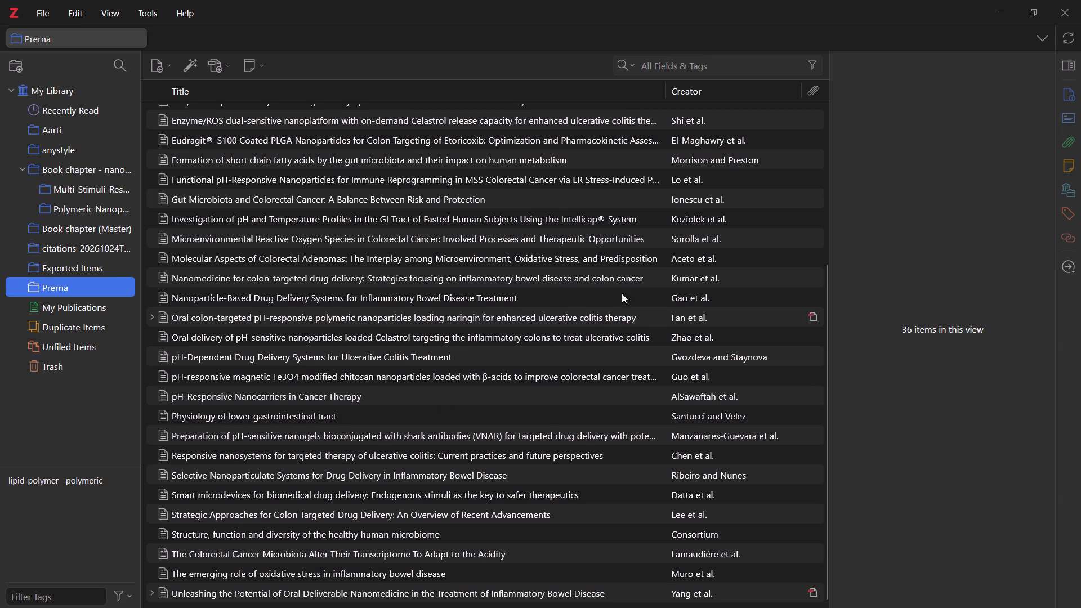
scroll(654, 349, down, 3)
scroll(657, 375, up, 1)
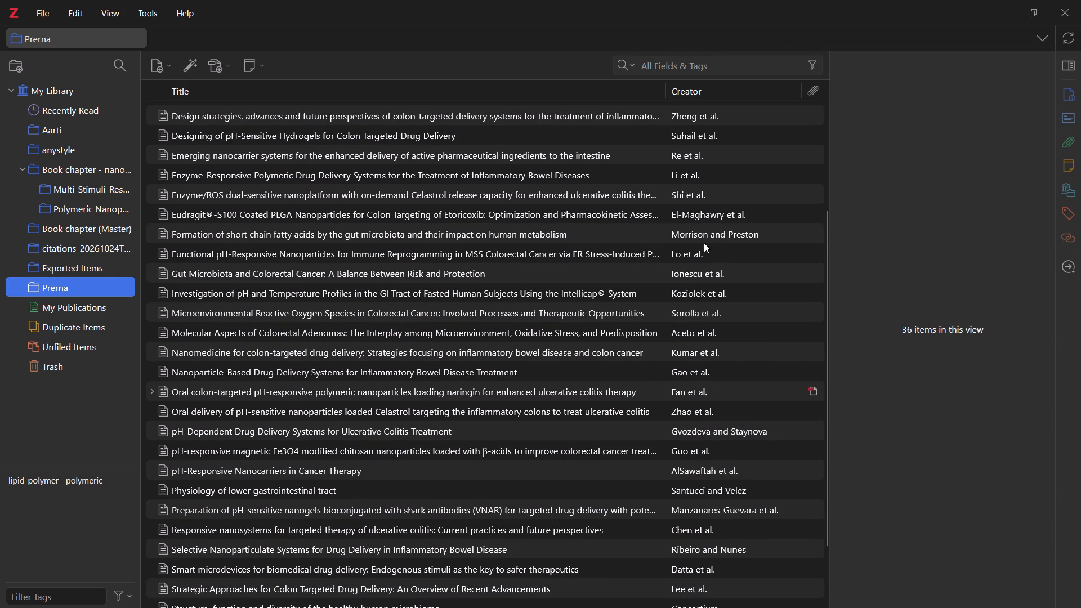
click(763, 232)
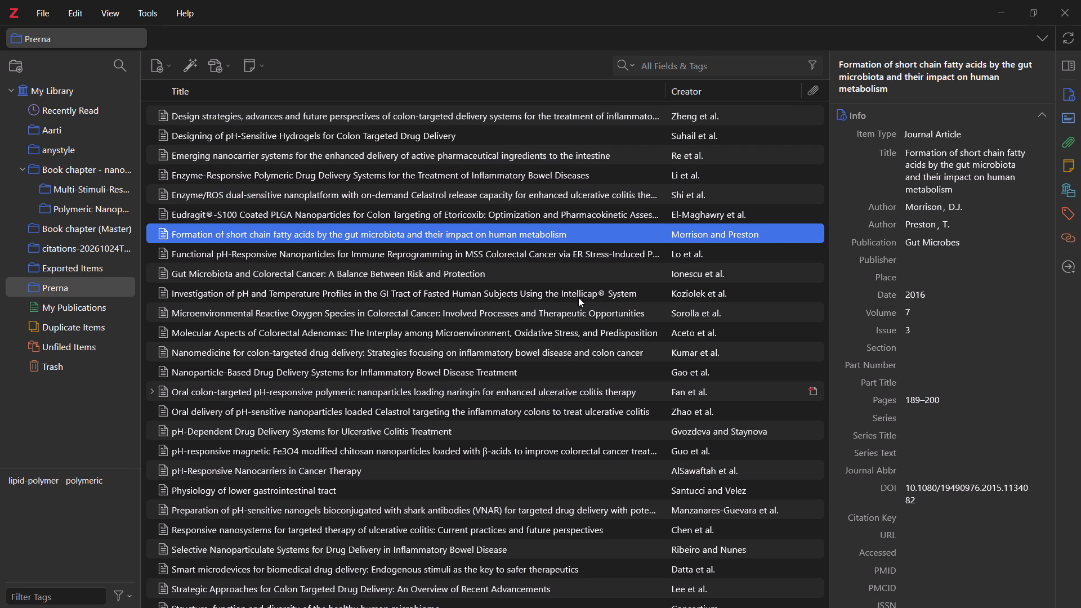
Switch to Word and examine the plain-text citations from the gut-microbiota paragraph through the IBD paragraph to the section 2 reference list.
key(alt+Tab)
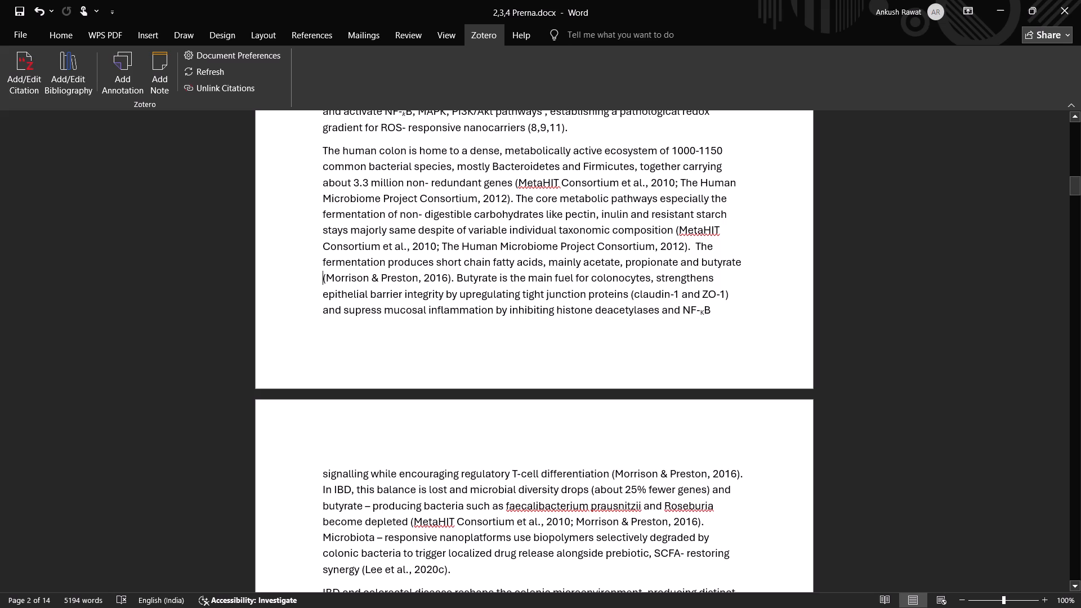
scroll(545, 276, down, 2)
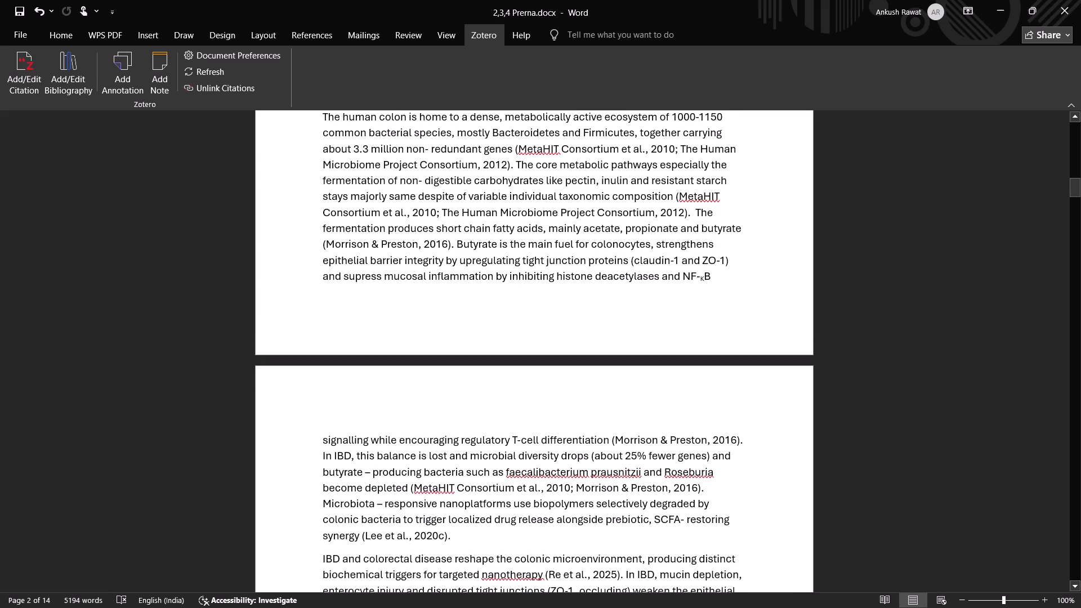
scroll(545, 278, down, 3)
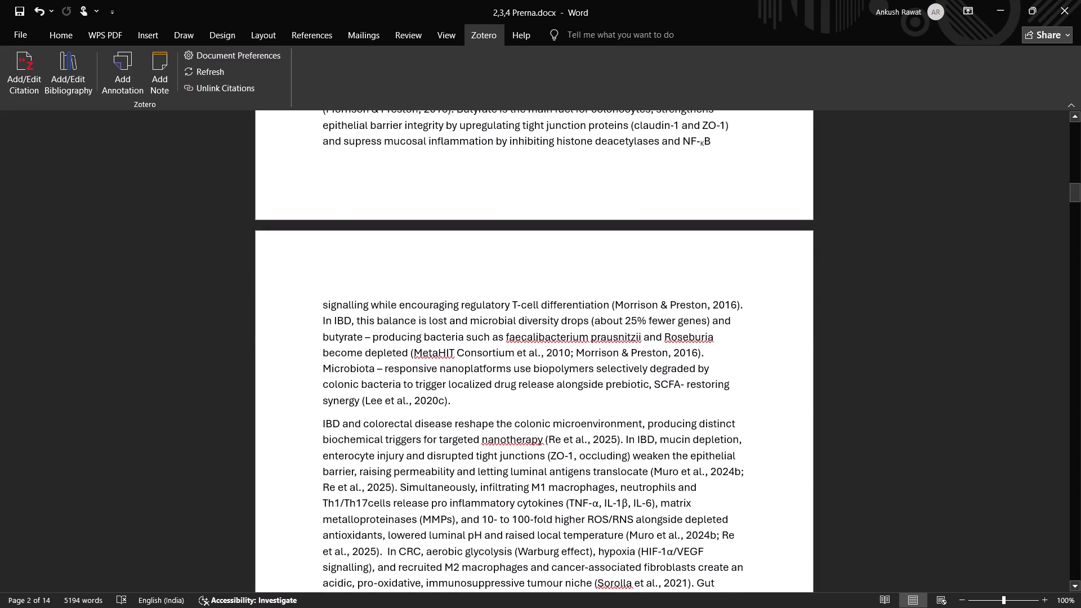
scroll(549, 278, down, 4)
scroll(678, 338, down, 1)
scroll(683, 339, up, 1)
scroll(683, 339, down, 1)
scroll(683, 339, up, 1)
scroll(683, 339, down, 1)
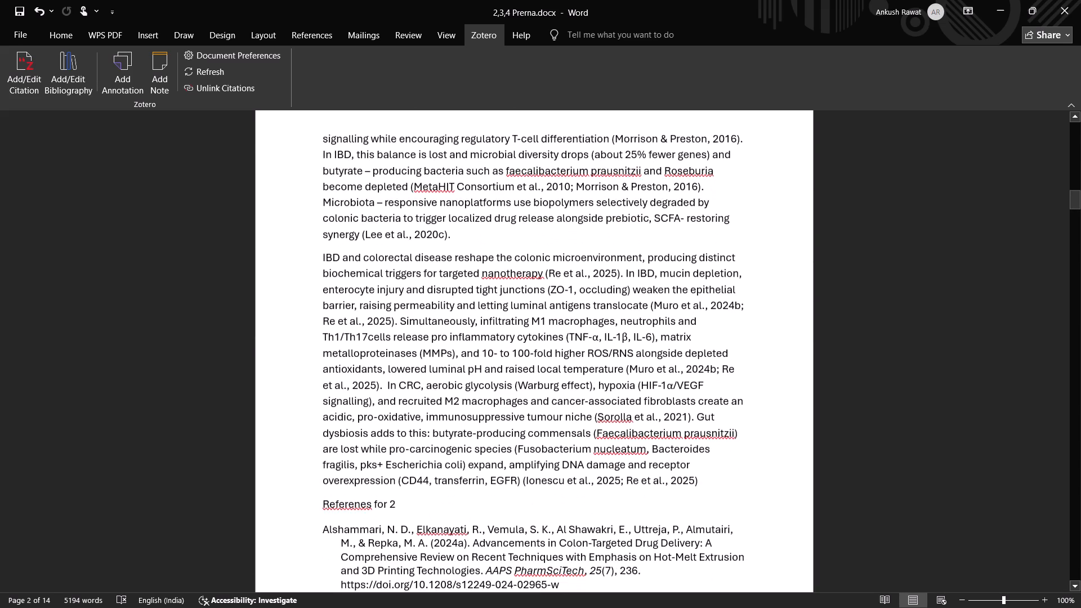
scroll(690, 341, down, 3)
scroll(690, 342, up, 1)
scroll(690, 342, down, 11)
scroll(685, 340, up, 1)
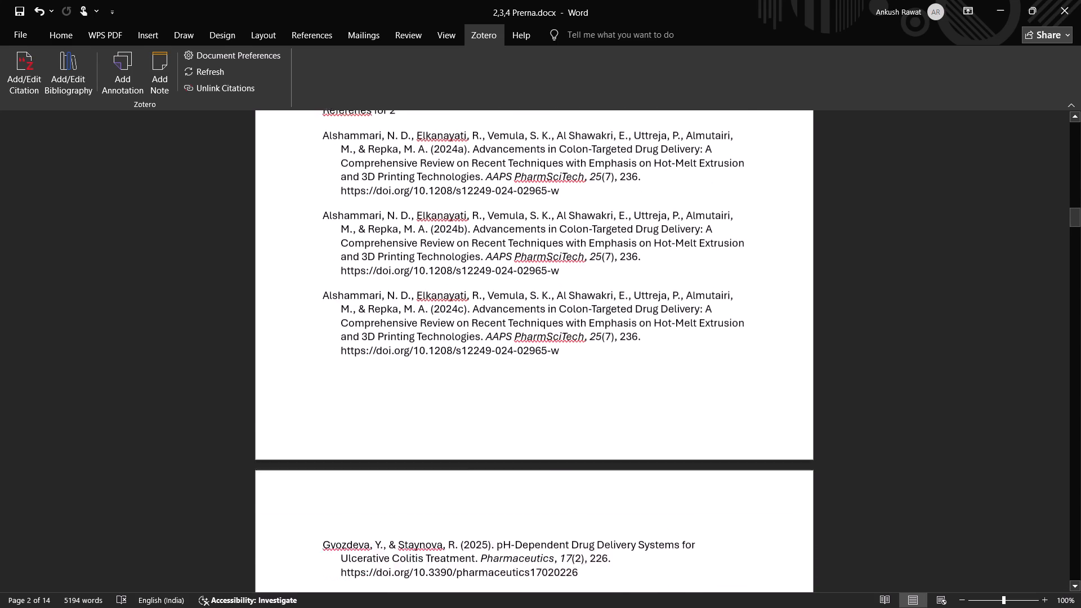
scroll(684, 339, up, 6)
scroll(683, 339, down, 1)
scroll(683, 339, up, 10)
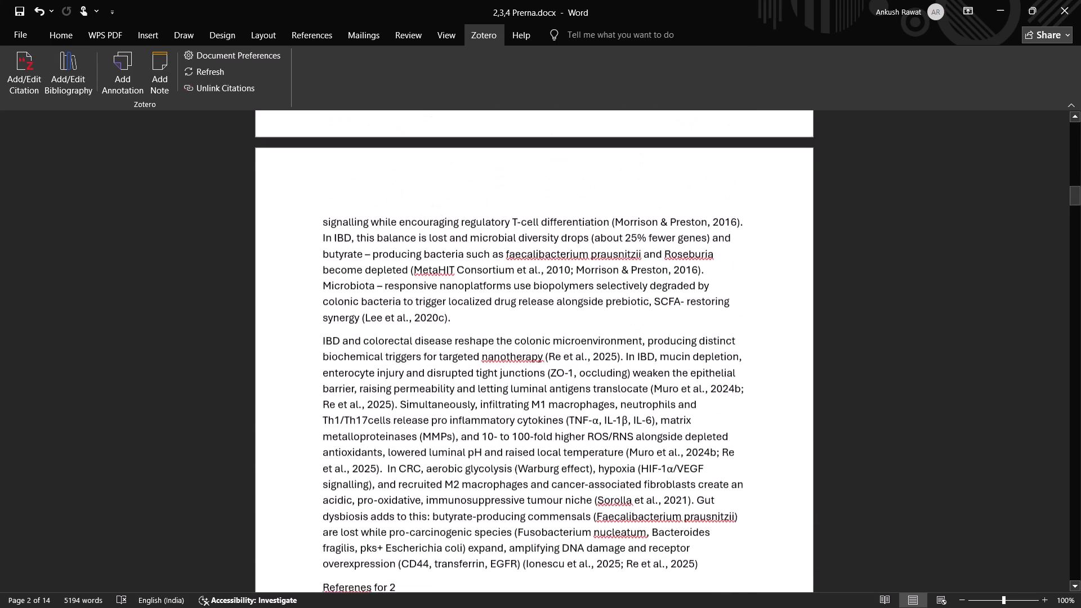
scroll(683, 337, down, 1)
scroll(683, 337, up, 6)
scroll(683, 337, down, 1)
scroll(683, 337, up, 1)
scroll(683, 337, down, 1)
scroll(683, 337, up, 4)
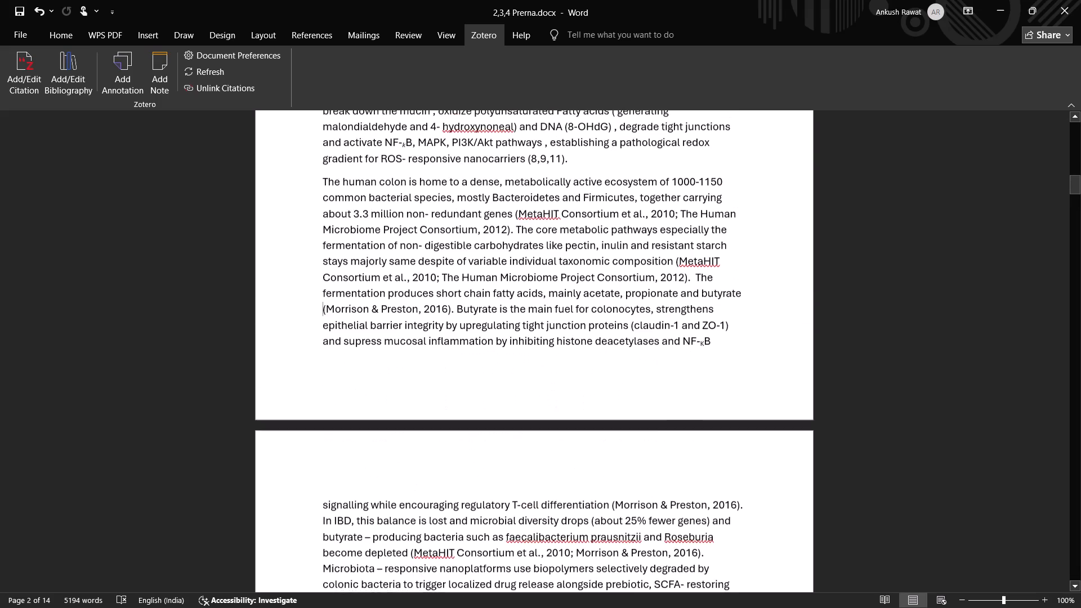
Reread the ROS and gut-microbiota paragraphs, comparing the numbered citations with the remaining MetaHIT Consortium and Human Microbiome Project Consortium ones.
scroll(683, 337, up, 3)
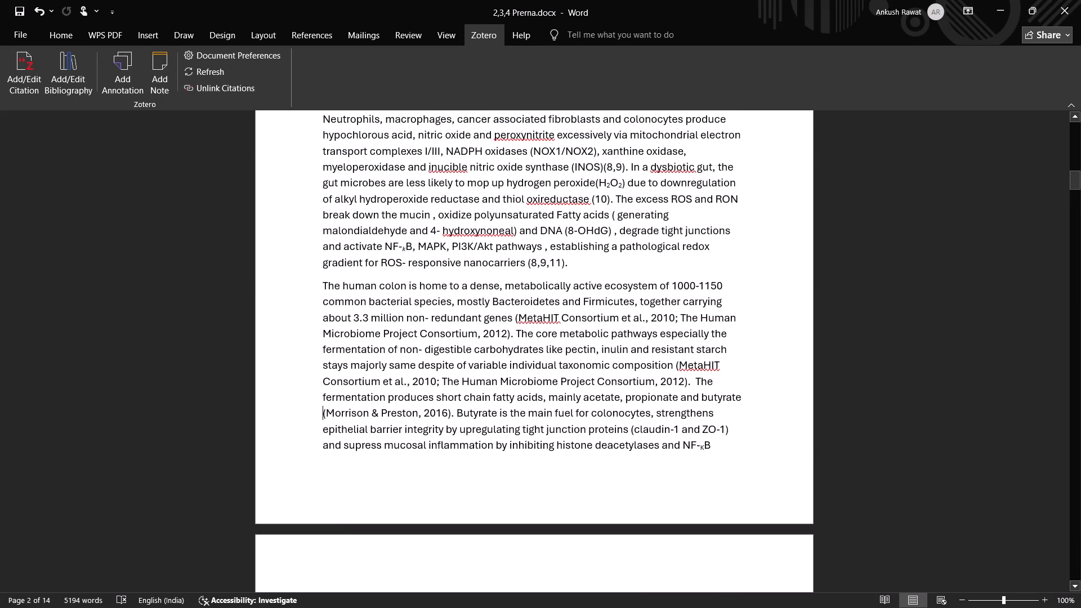
scroll(621, 273, up, 2)
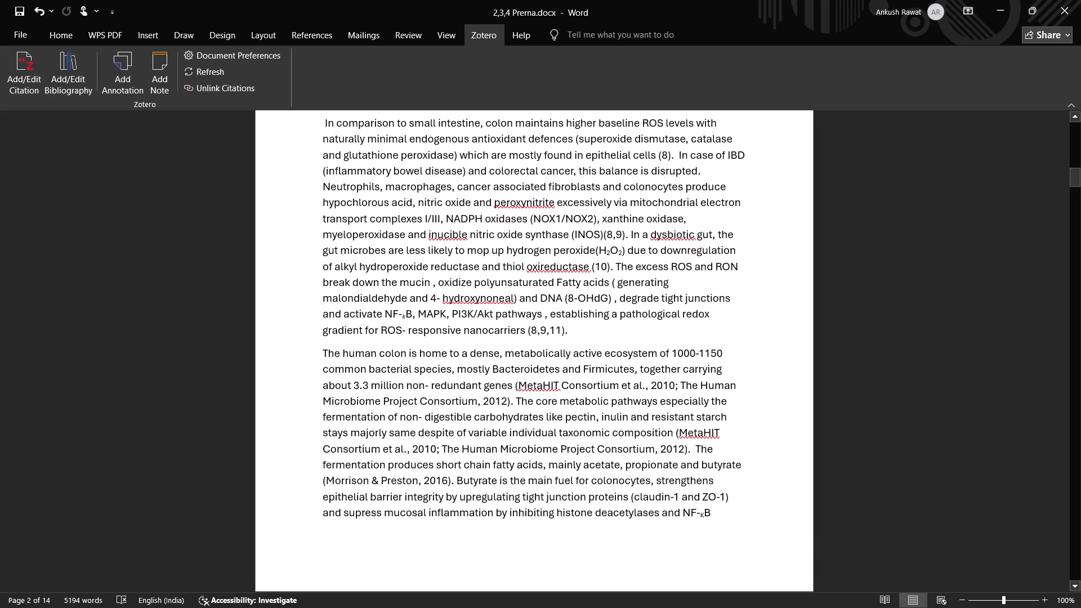
scroll(634, 301, up, 2)
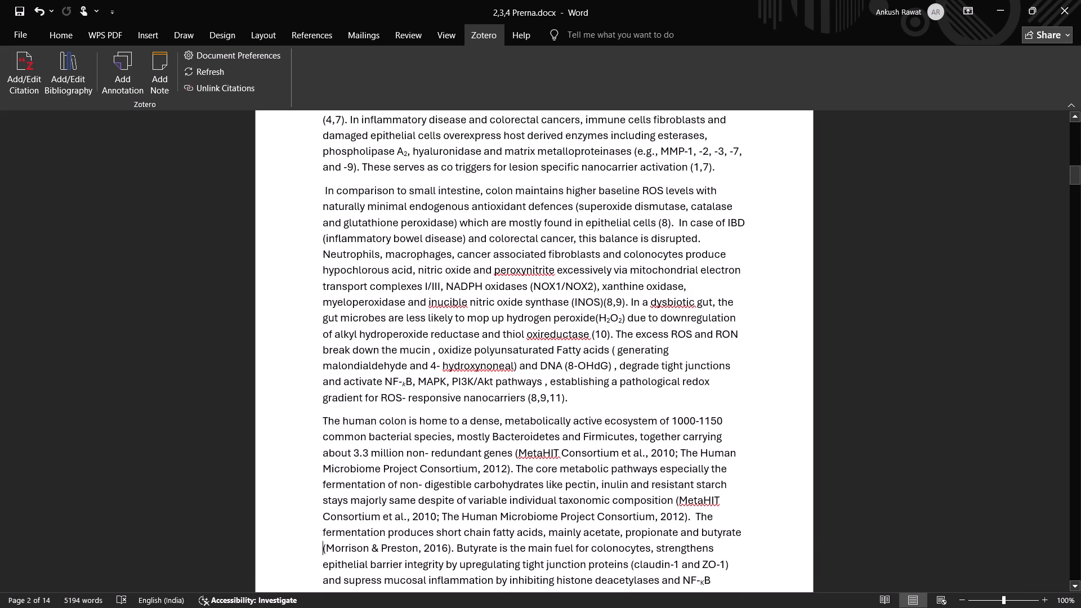
scroll(574, 291, up, 1)
scroll(574, 291, down, 1)
scroll(574, 291, up, 1)
scroll(574, 291, down, 1)
scroll(574, 291, up, 1)
scroll(574, 291, down, 3)
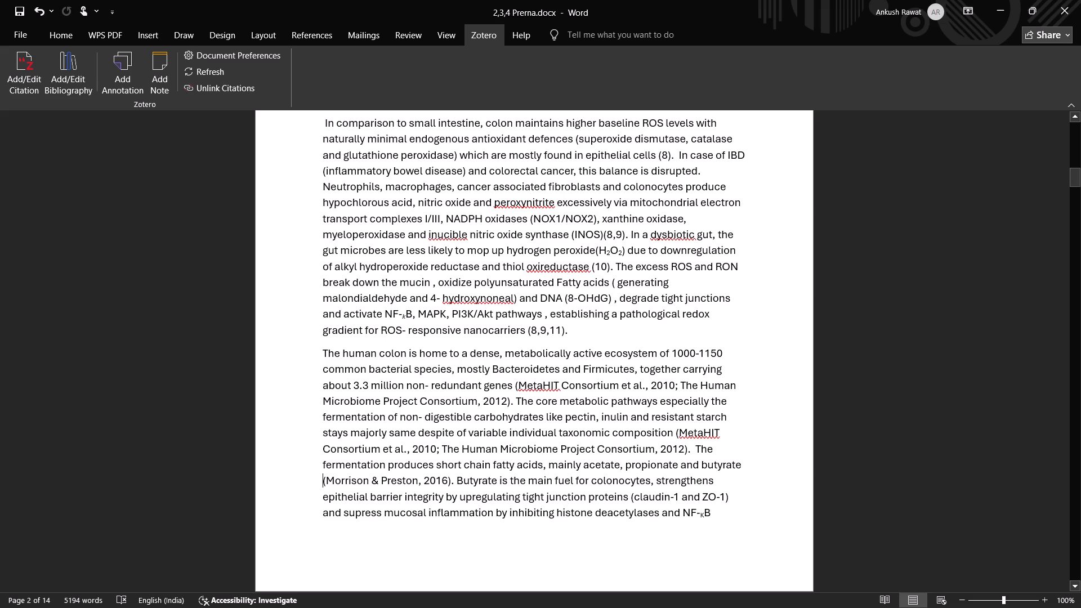
Switch to Zotero and look through the whole Prerna collection for references matching the MetaHIT Consortium 2010 and Human Microbiome Project Consortium 2012 citations.
key(alt+Tab)
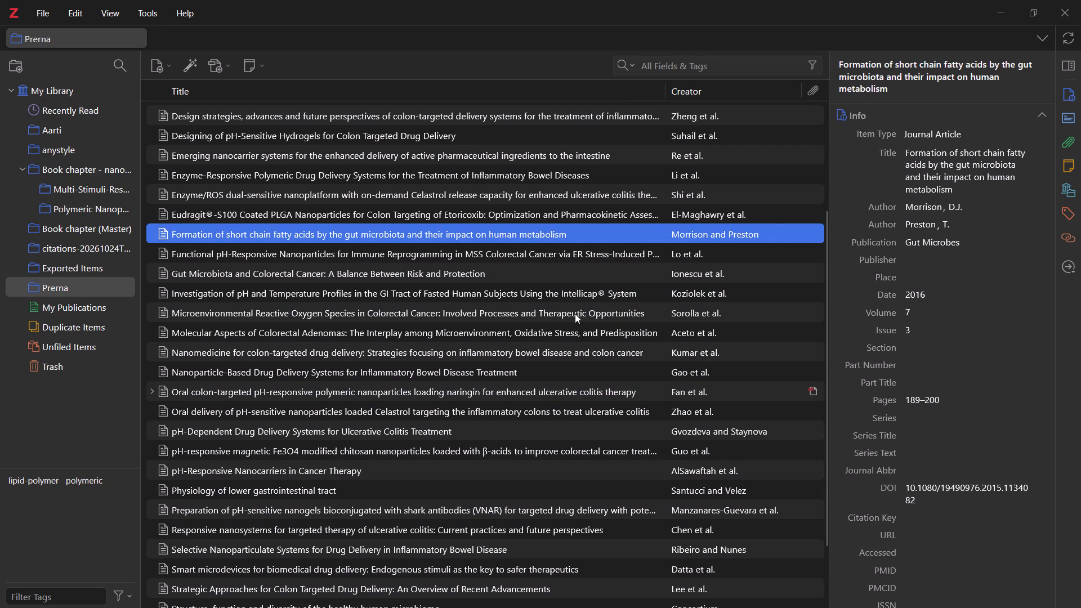
scroll(629, 350, up, 2)
scroll(629, 350, down, 2)
scroll(629, 350, up, 2)
scroll(629, 350, down, 1)
scroll(629, 350, up, 2)
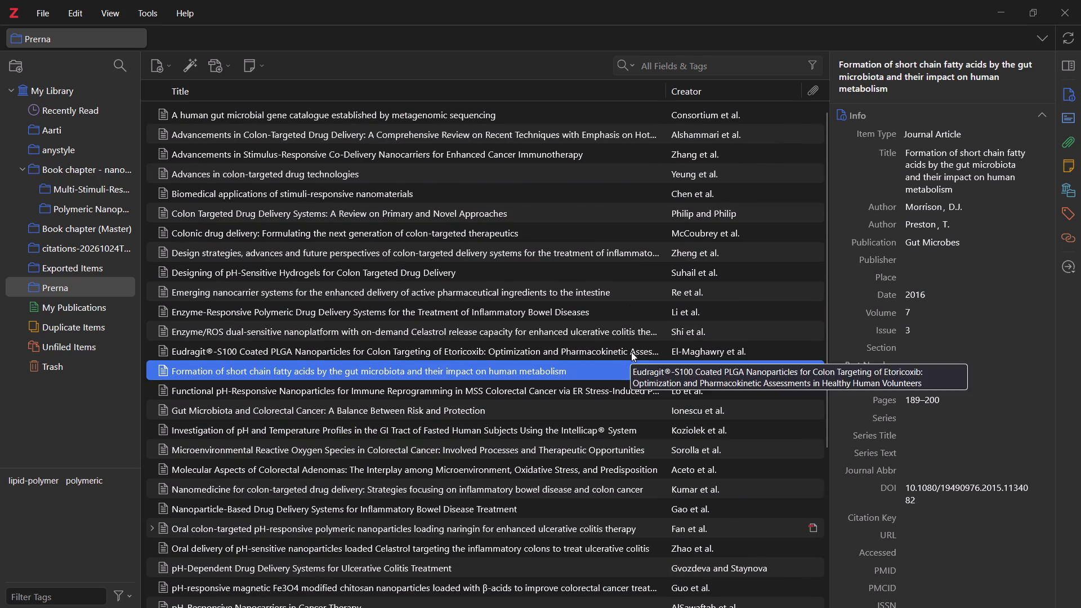
scroll(700, 303, down, 2)
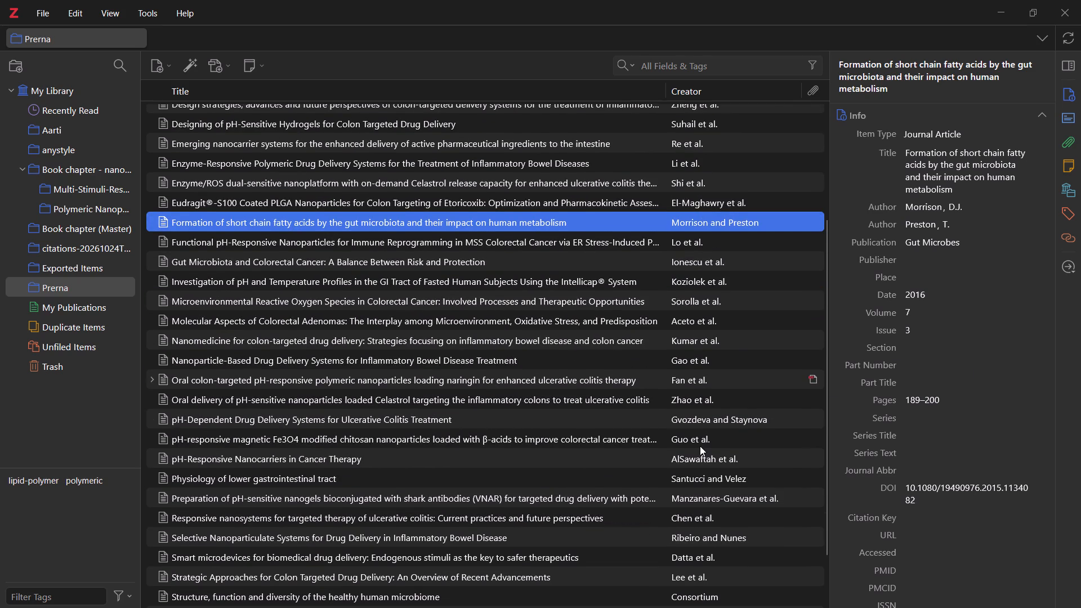
scroll(702, 448, down, 3)
scroll(695, 504, down, 1)
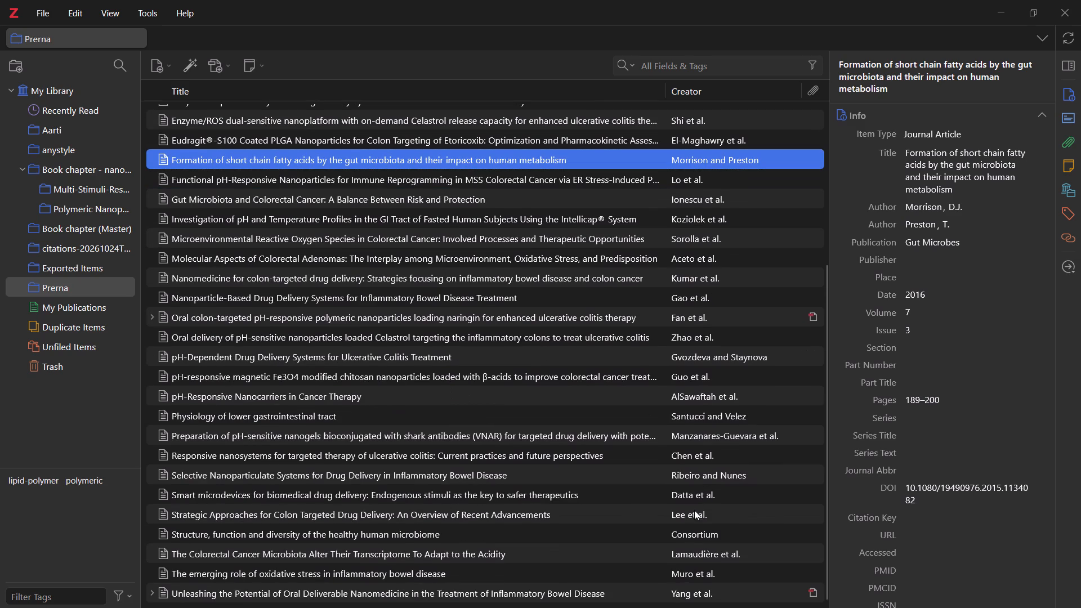
scroll(694, 510, down, 1)
scroll(690, 524, up, 3)
scroll(690, 522, down, 1)
scroll(690, 522, up, 4)
scroll(673, 315, up, 3)
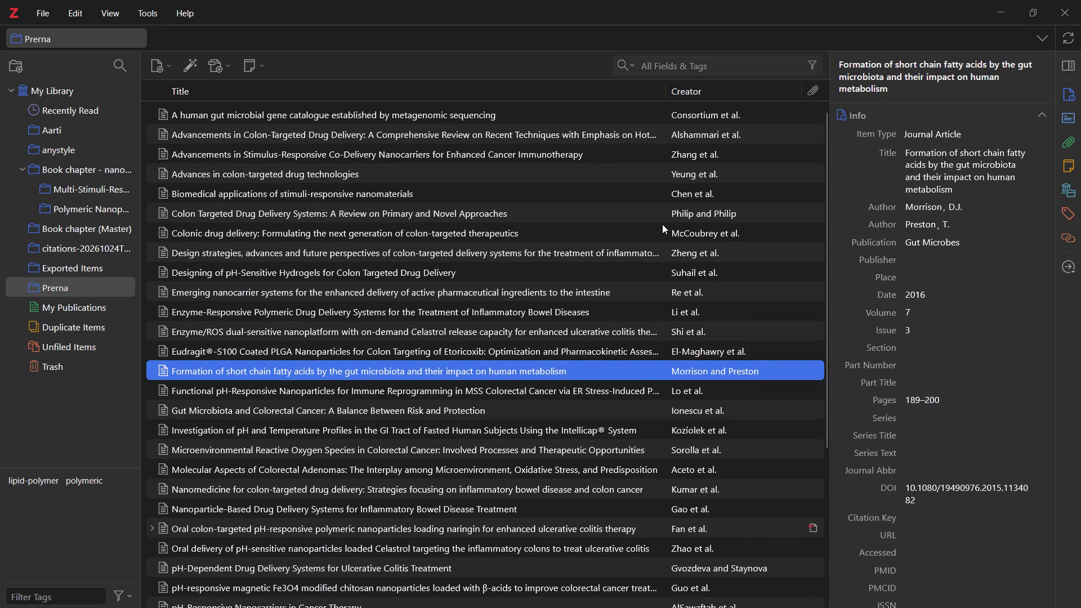
scroll(662, 219, up, 5)
scroll(662, 219, down, 2)
scroll(662, 207, up, 3)
scroll(662, 207, down, 1)
scroll(662, 207, up, 3)
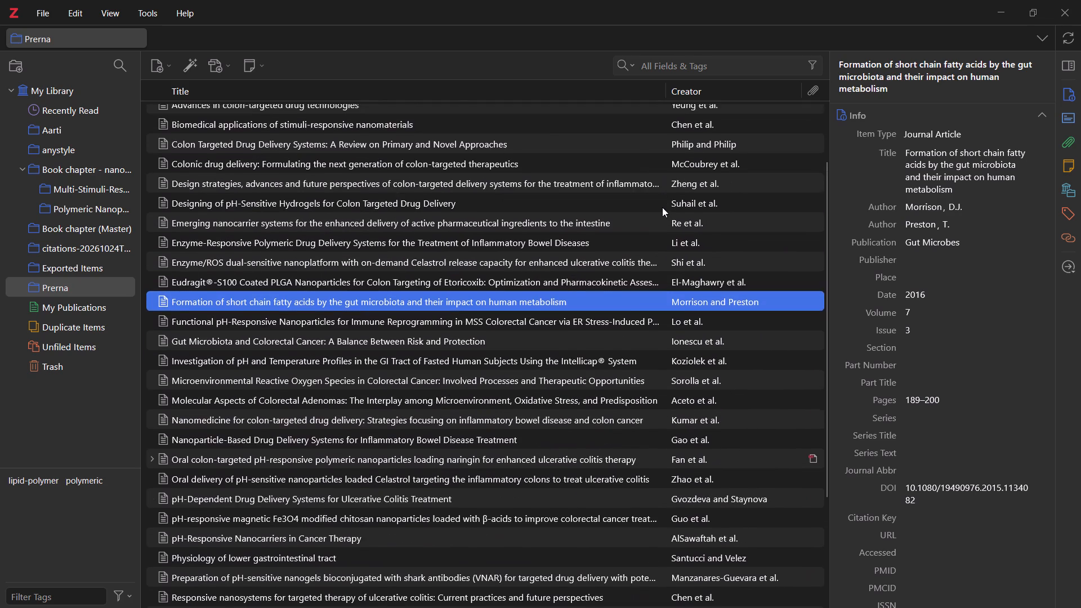
scroll(662, 207, up, 2)
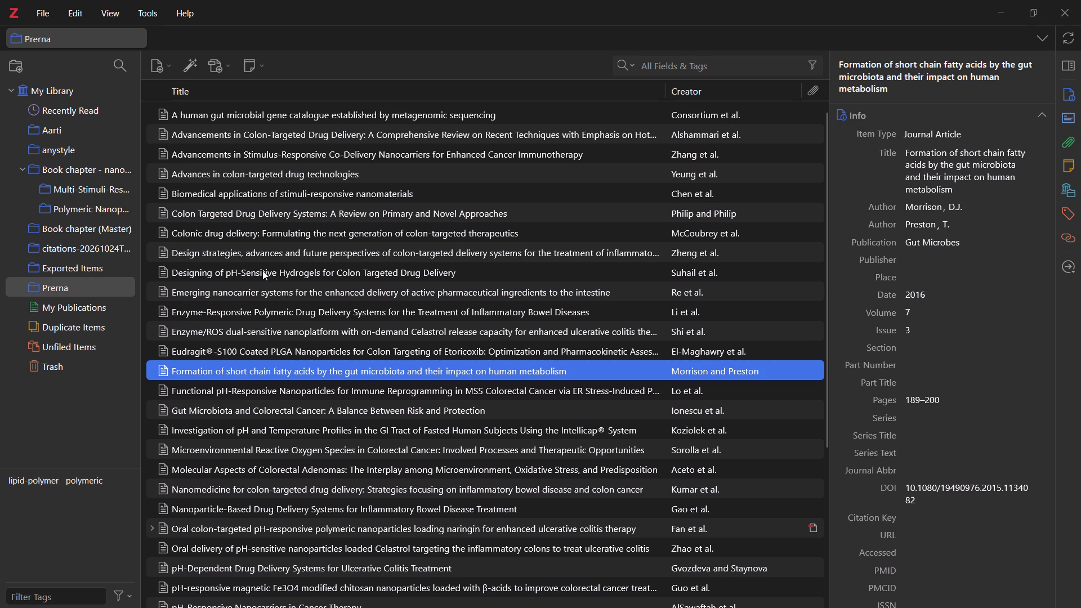
In Word, copy the gut-microbiota paragraph's first two sentences, from "The human colon is home" through the second "Consortium, 2012).".
key(alt+Tab)
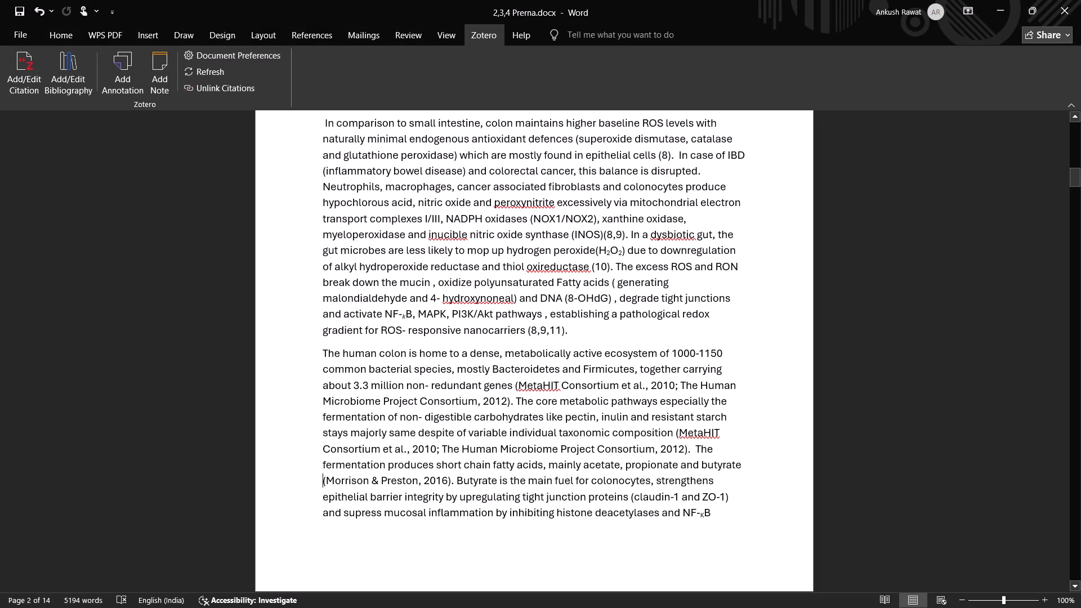
drag(325, 351, 512, 404)
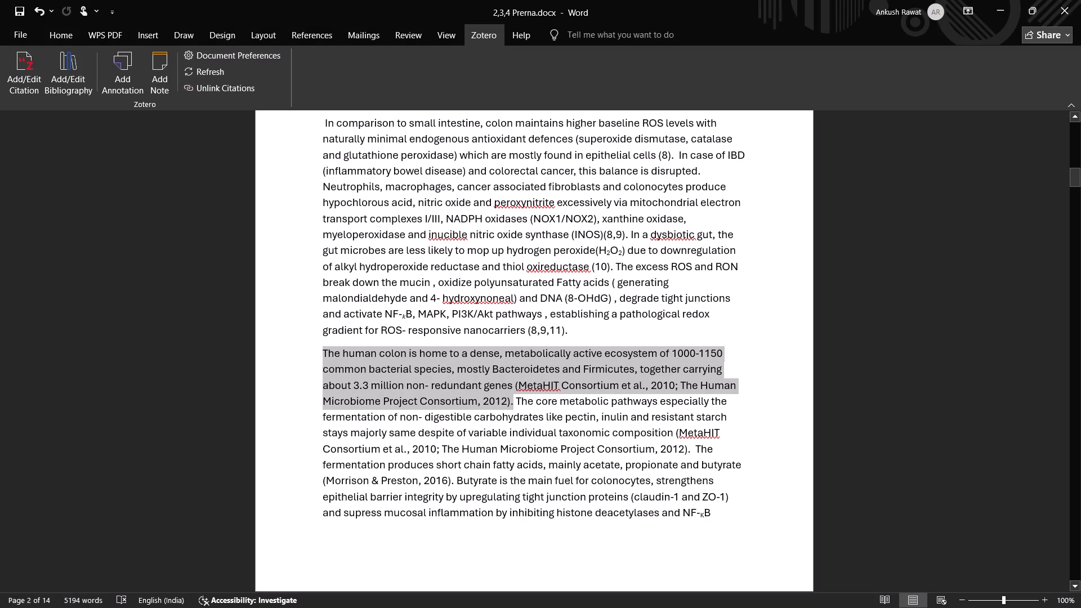
drag(512, 404, 629, 446)
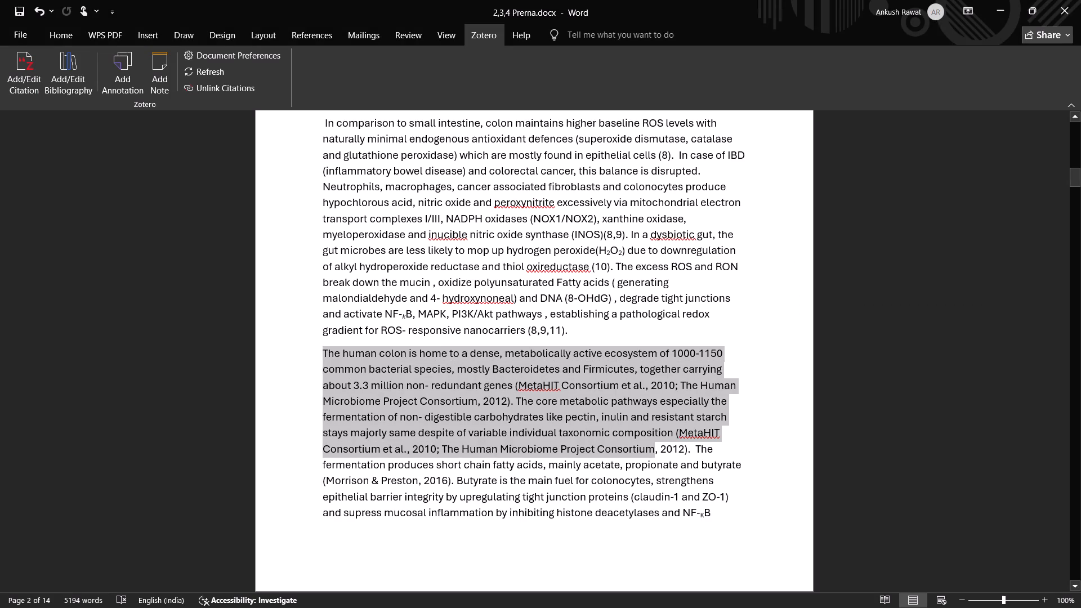
drag(629, 446, 689, 453)
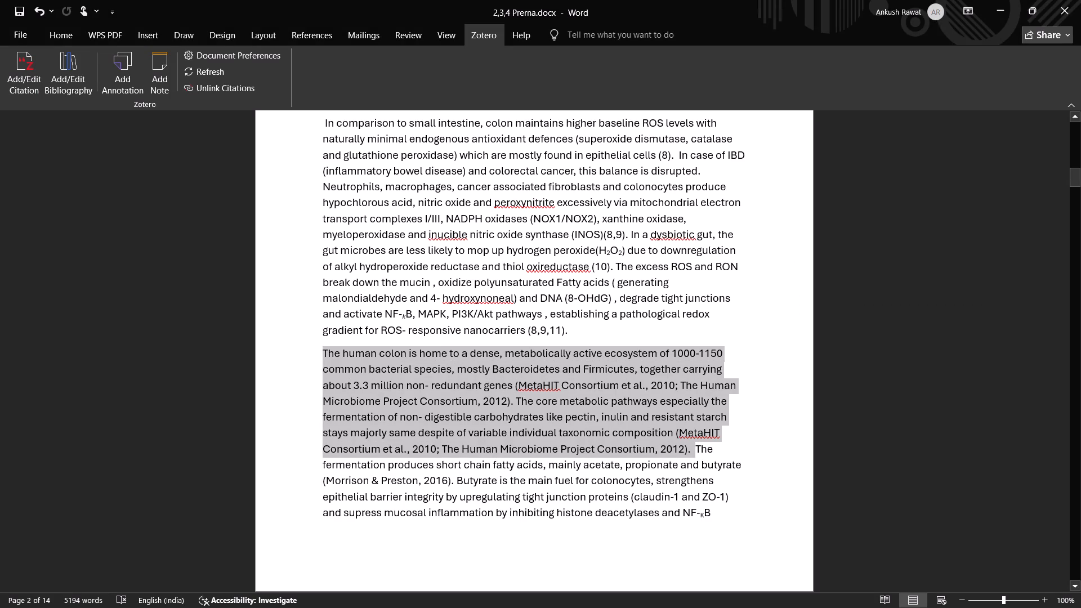
drag(689, 453, 690, 454)
key(ctrl+c)
key(ctrl+c)
key(ctrl+c)
key(ctrl+c)
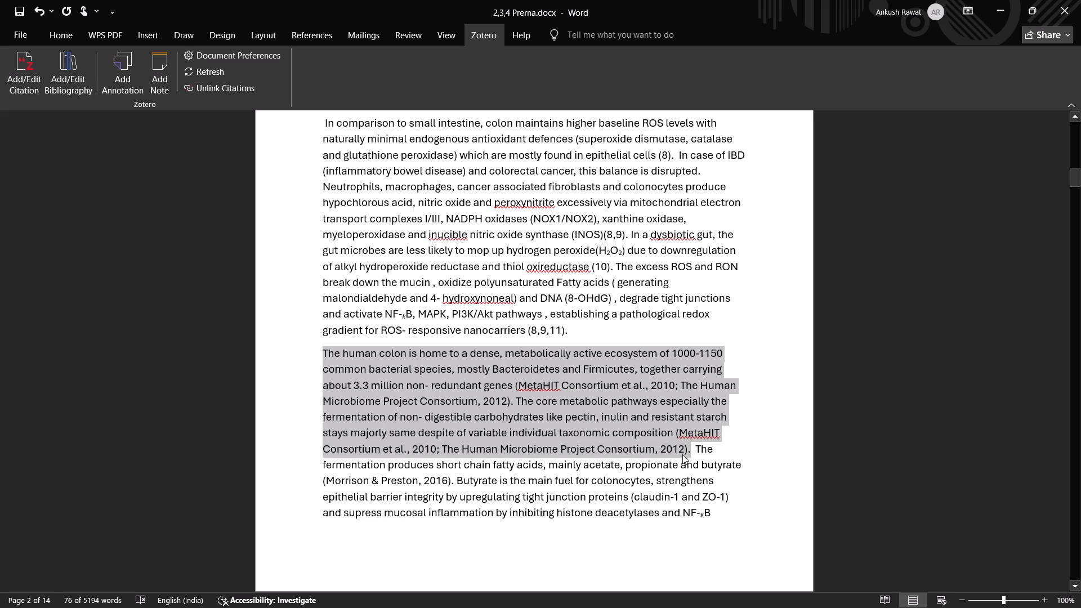
Look over the text following the copied passage and go through the open windows for another one to switch to.
scroll(682, 454, down, 6)
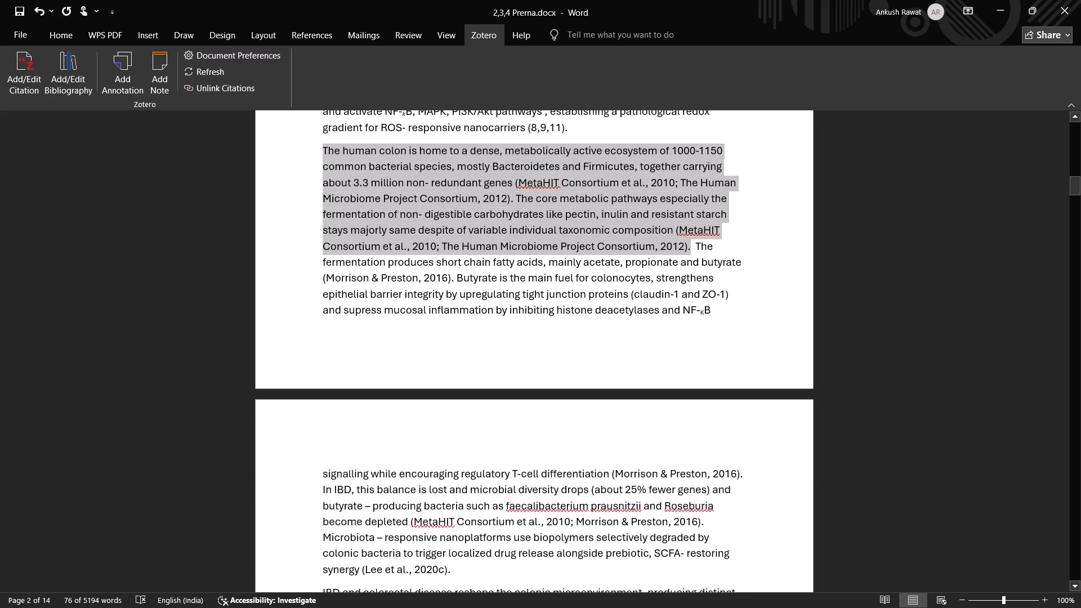
scroll(680, 439, down, 1)
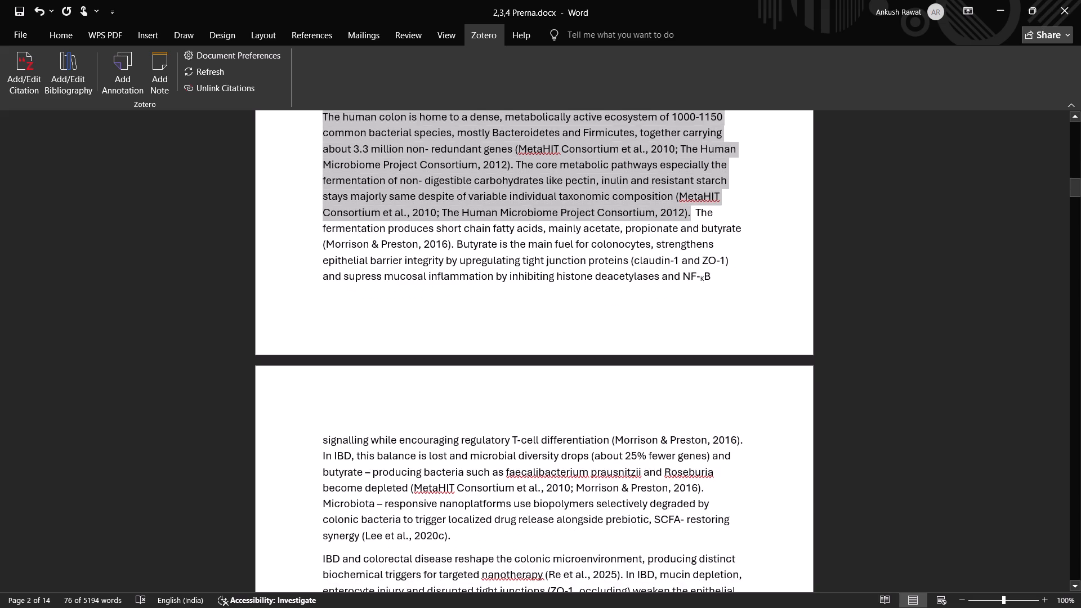
scroll(680, 438, down, 4)
key(alt+Tab)
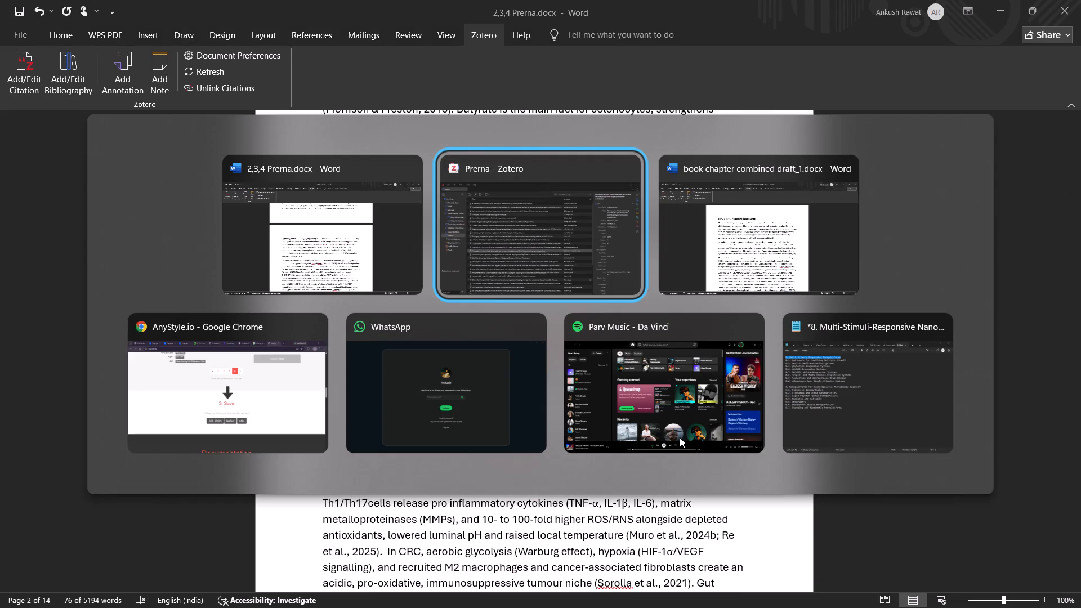
key(alt+Tab)
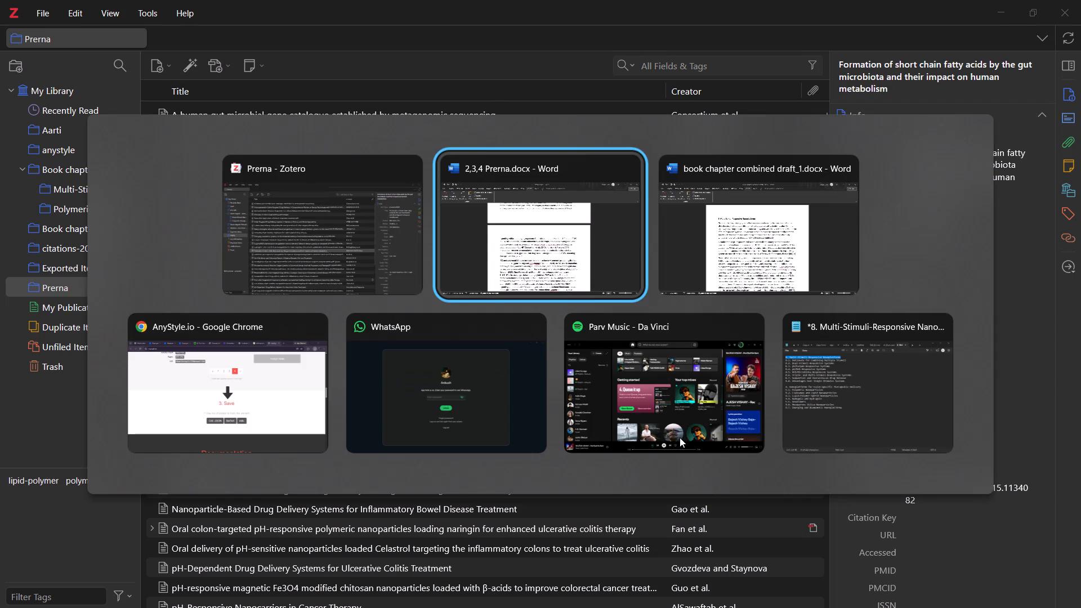
key(alt+Tab)
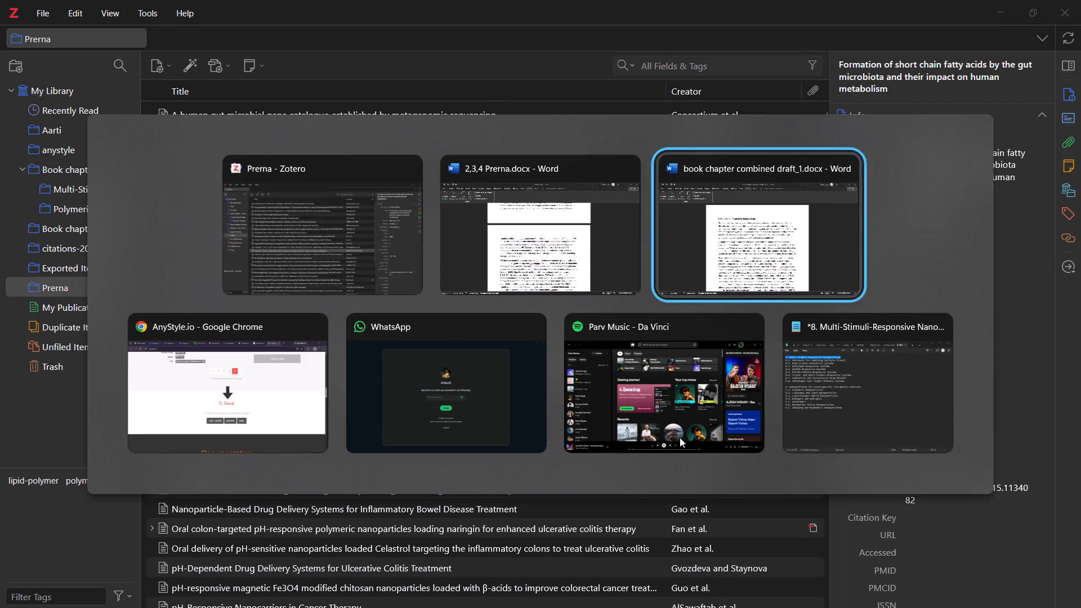